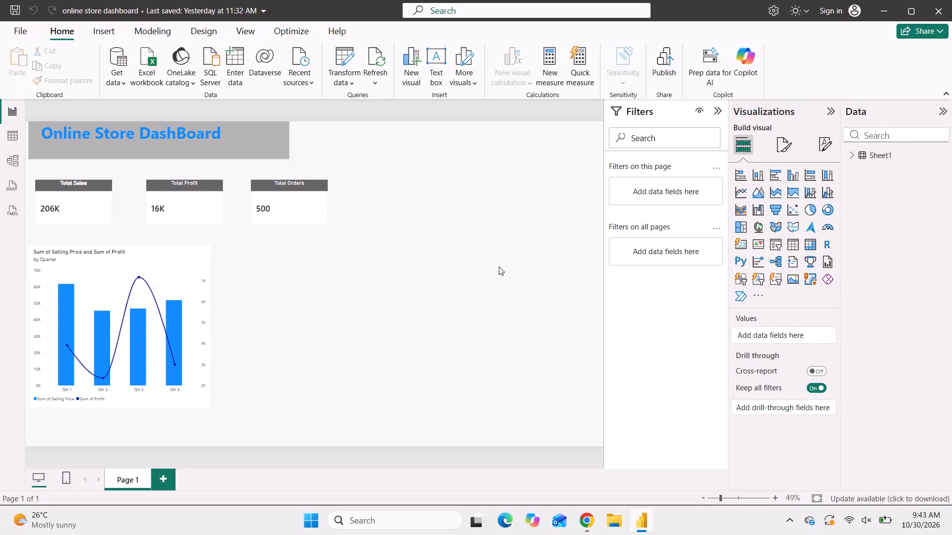
Add an empty scatter chart to the page and place it beside the quarterly selling price and profit chart.
click(794, 201)
click(794, 207)
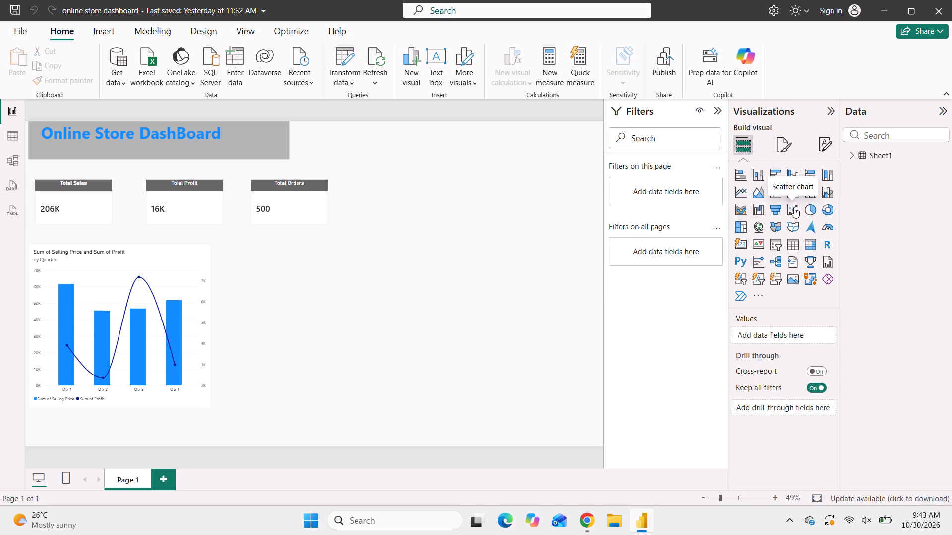
click(429, 285)
click(324, 303)
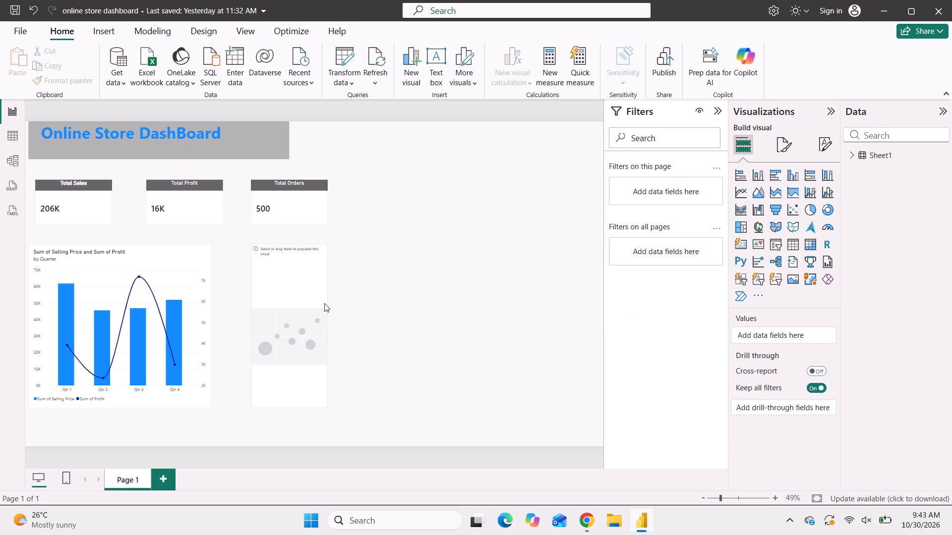
drag(287, 299, 324, 295)
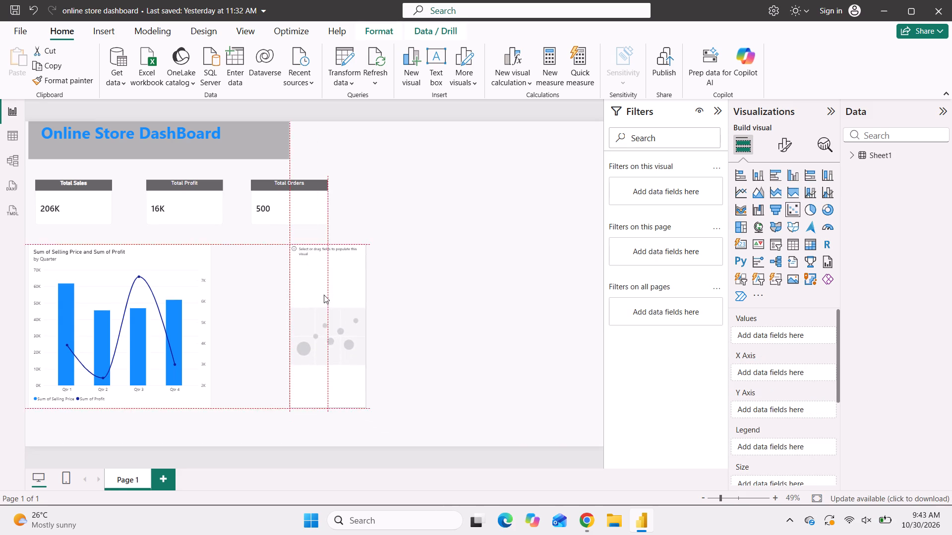
drag(324, 295, 305, 294)
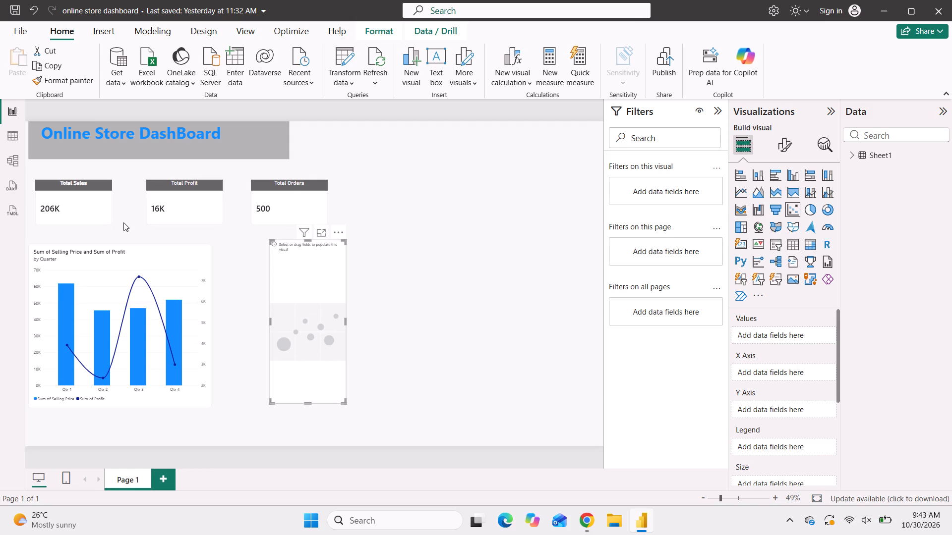
Narrow the Total Sales card to roughly two thirds of its width, keeping its left edge in place.
click(50, 202)
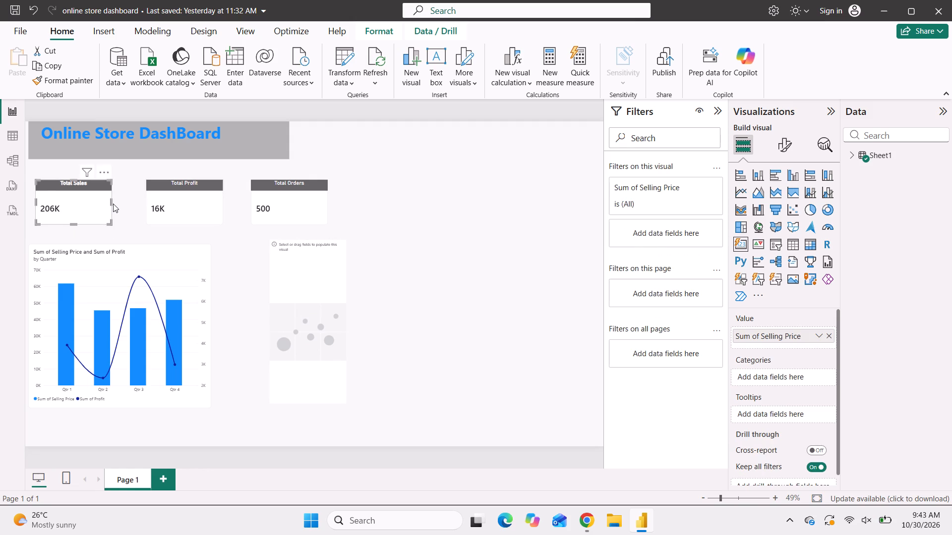
click(113, 204)
click(107, 205)
drag(112, 204, 85, 205)
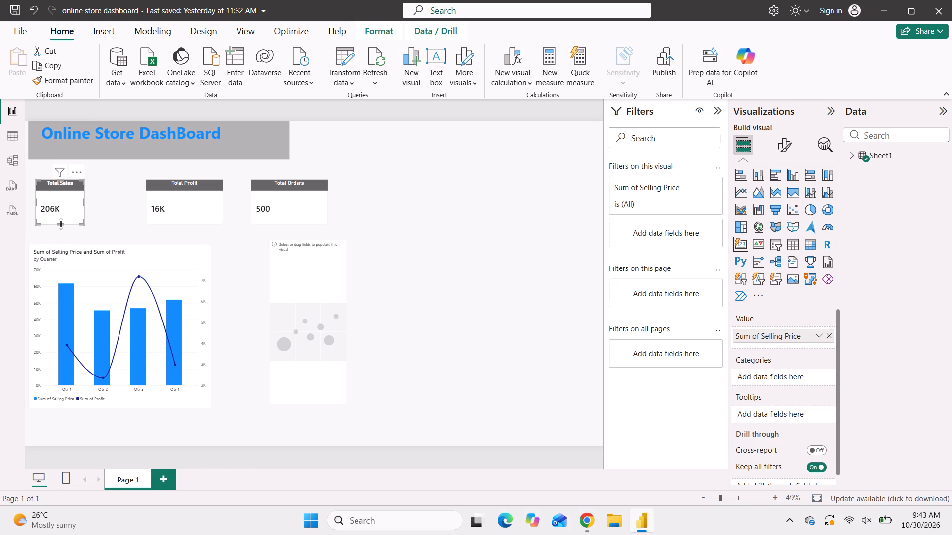
click(61, 224)
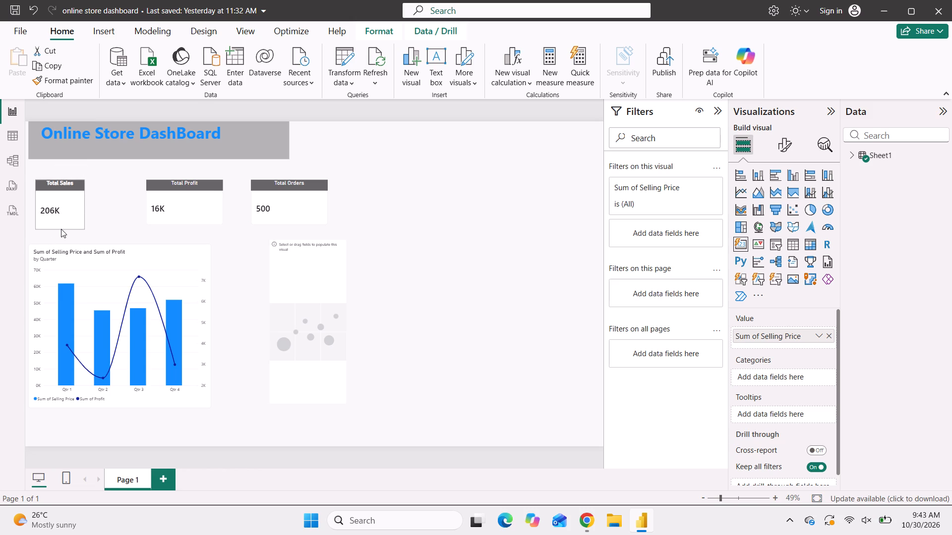
Move the Total Profit card closer to the Total Sales card and narrow it to about half its width.
drag(199, 199, 174, 198)
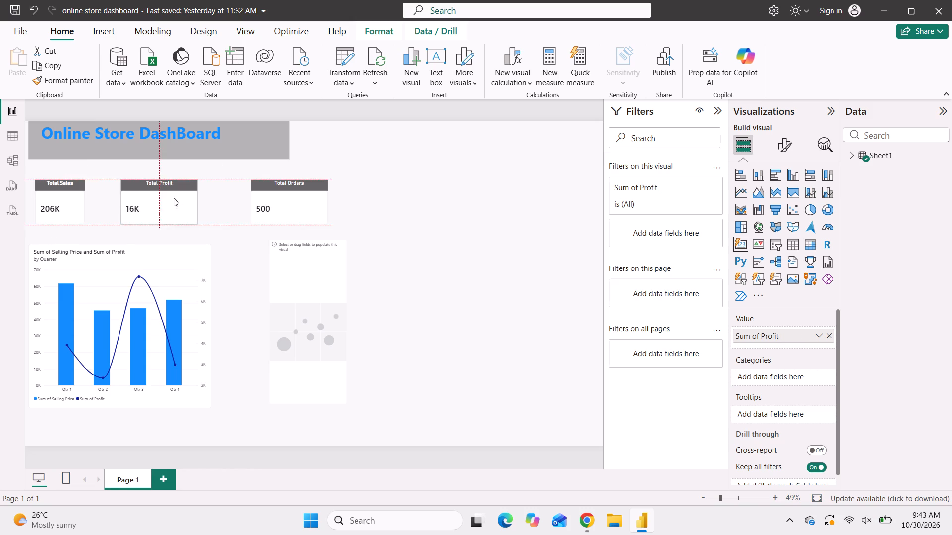
drag(174, 198, 162, 199)
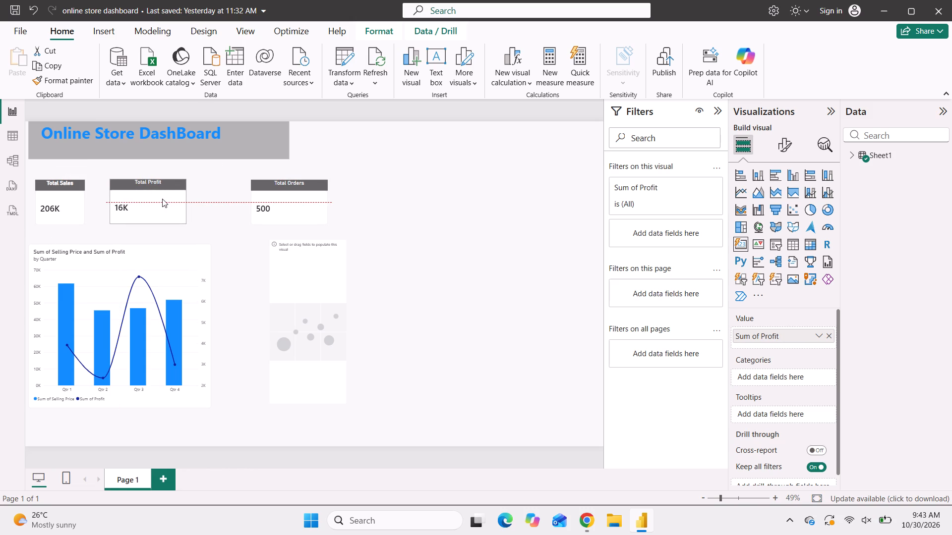
drag(162, 199, 161, 199)
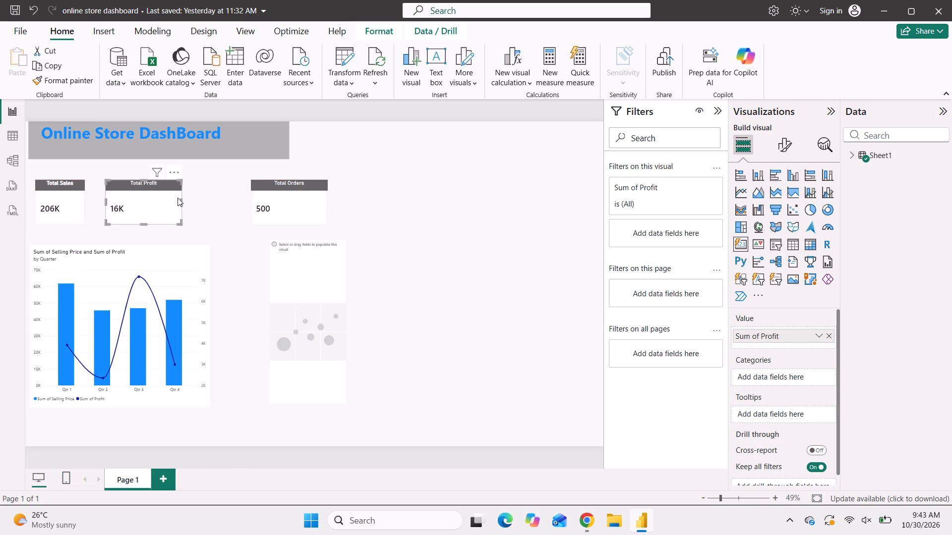
drag(182, 203, 143, 200)
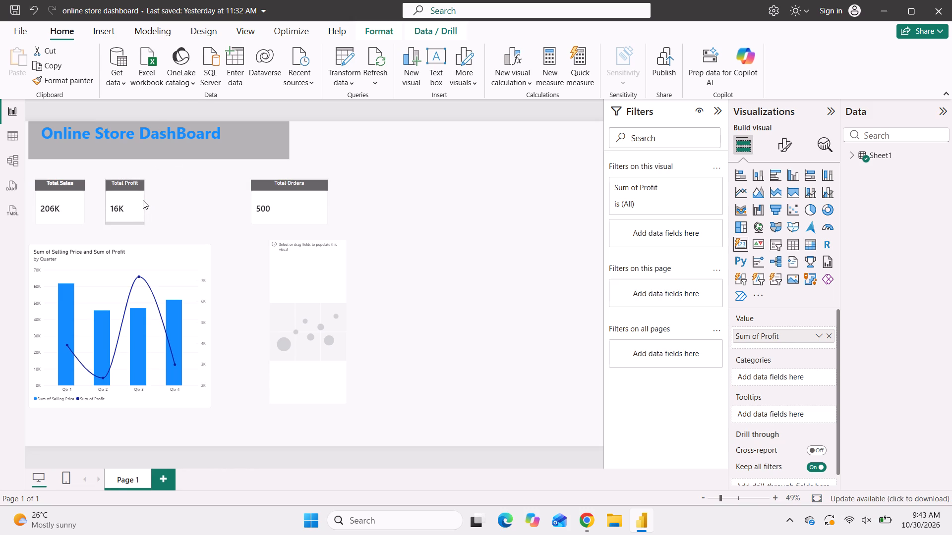
drag(143, 200, 147, 200)
drag(147, 200, 147, 201)
Move the Total Orders card next to the Total Profit card and narrow it to a similar width.
drag(282, 196, 215, 195)
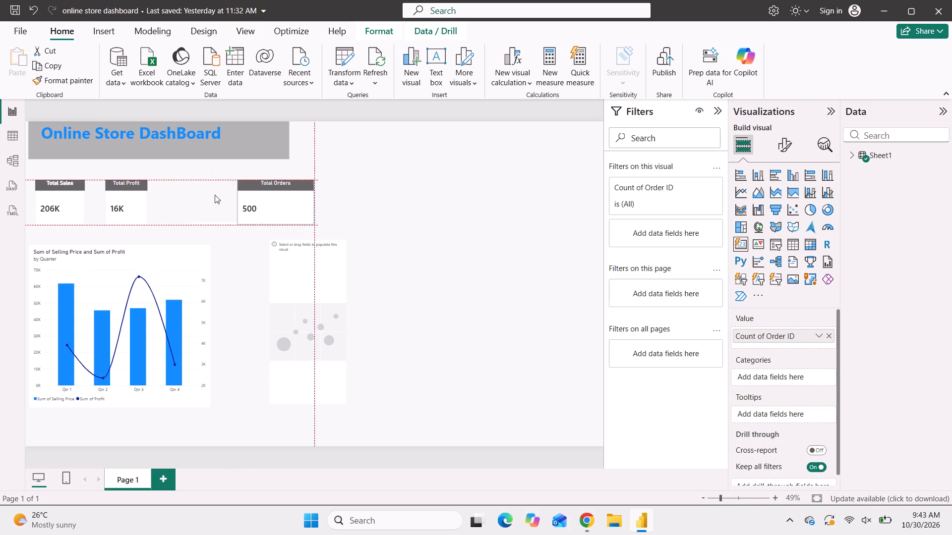
drag(215, 195, 193, 194)
drag(236, 202, 207, 198)
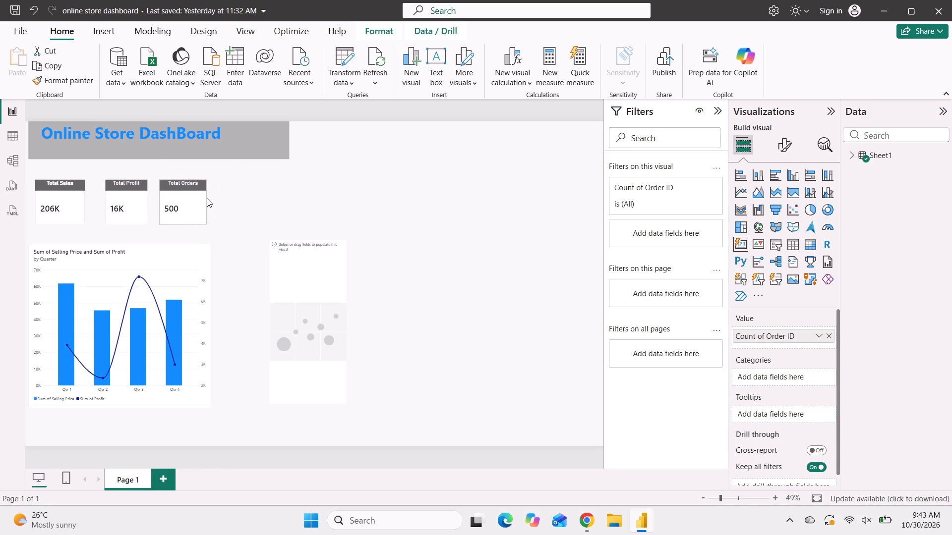
drag(207, 198, 206, 199)
Widen the Total Profit card toward the Total Sales card so the three cards have similar widths and gaps.
click(117, 196)
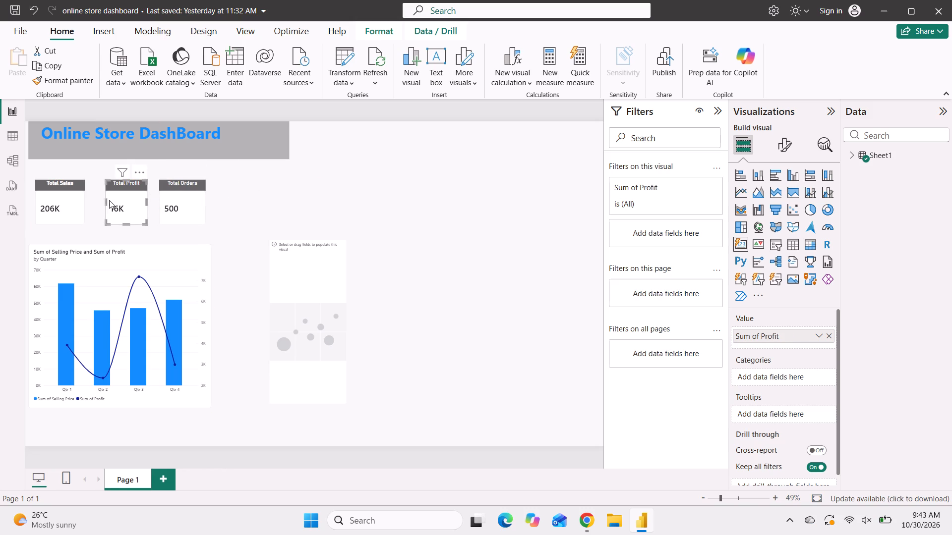
click(106, 201)
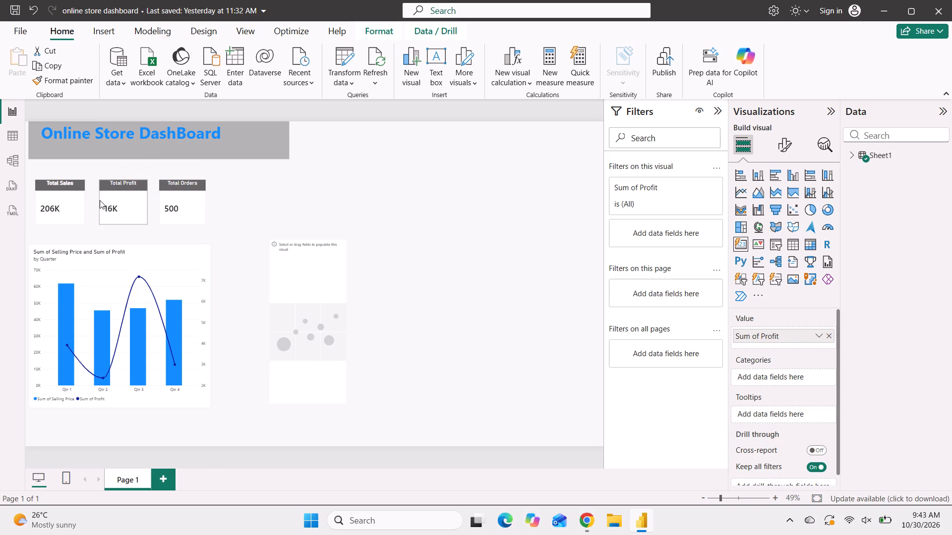
click(264, 227)
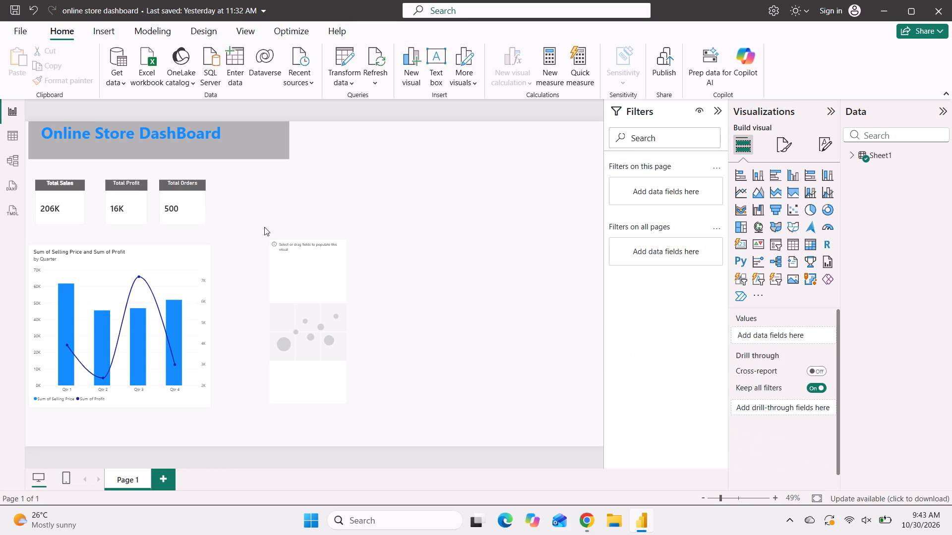
click(75, 200)
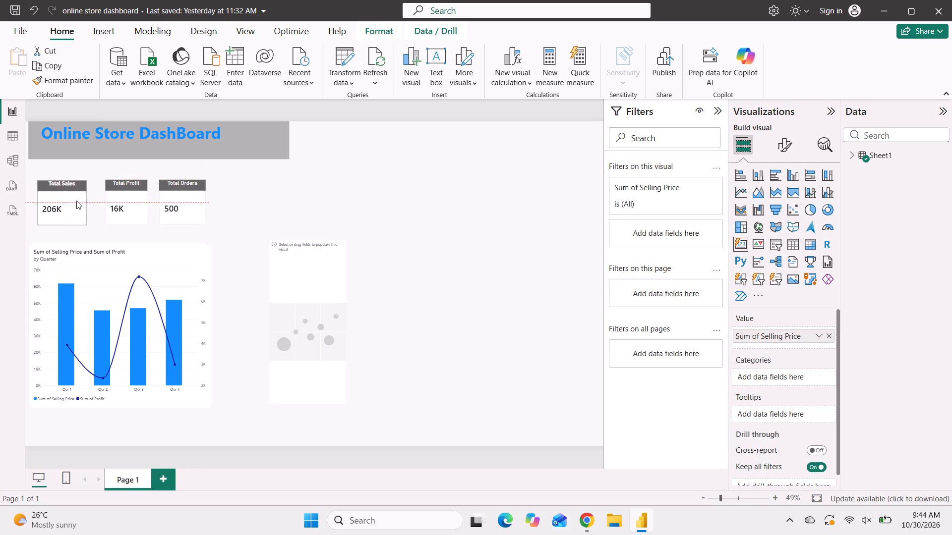
click(127, 201)
click(104, 202)
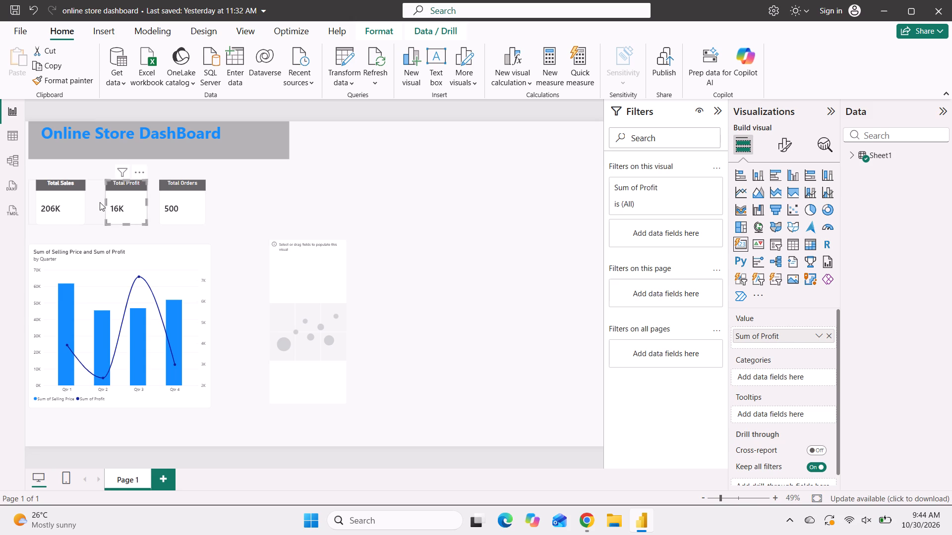
click(107, 201)
drag(105, 201, 99, 200)
click(170, 238)
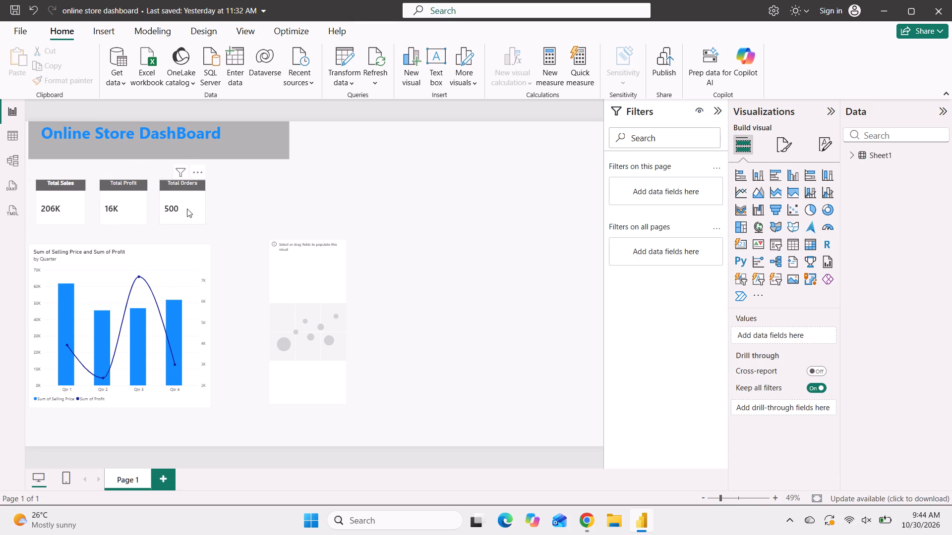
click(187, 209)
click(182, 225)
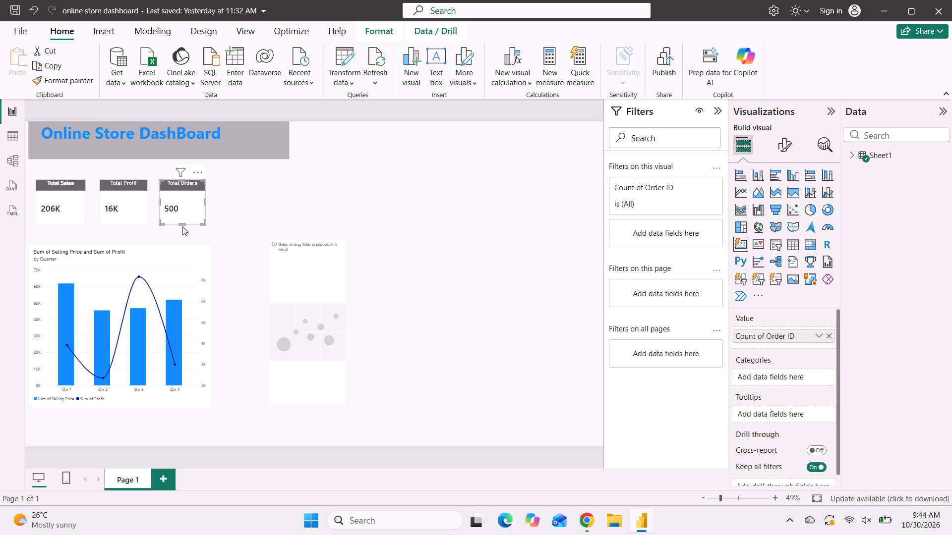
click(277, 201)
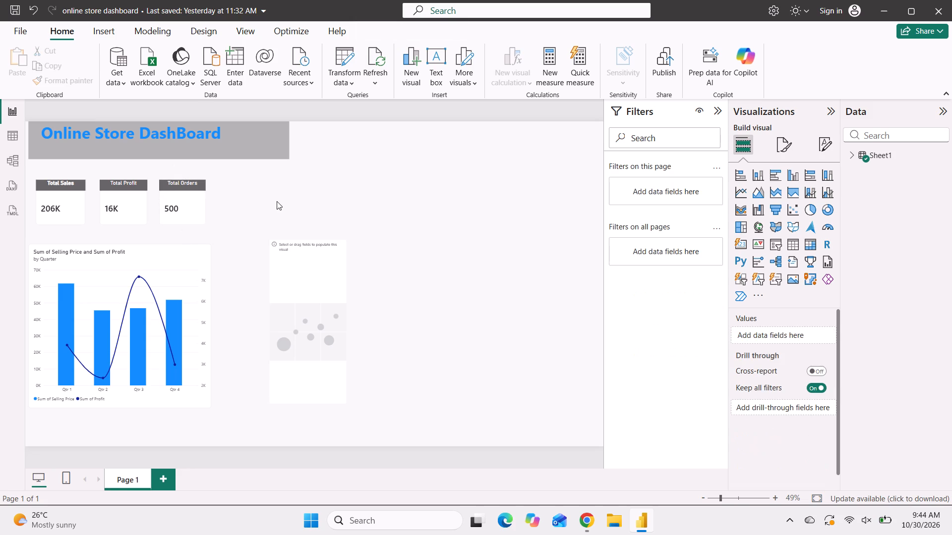
Move the empty scatter chart up beside the Total Orders card, aligning its top edge with the card row.
drag(317, 277, 294, 240)
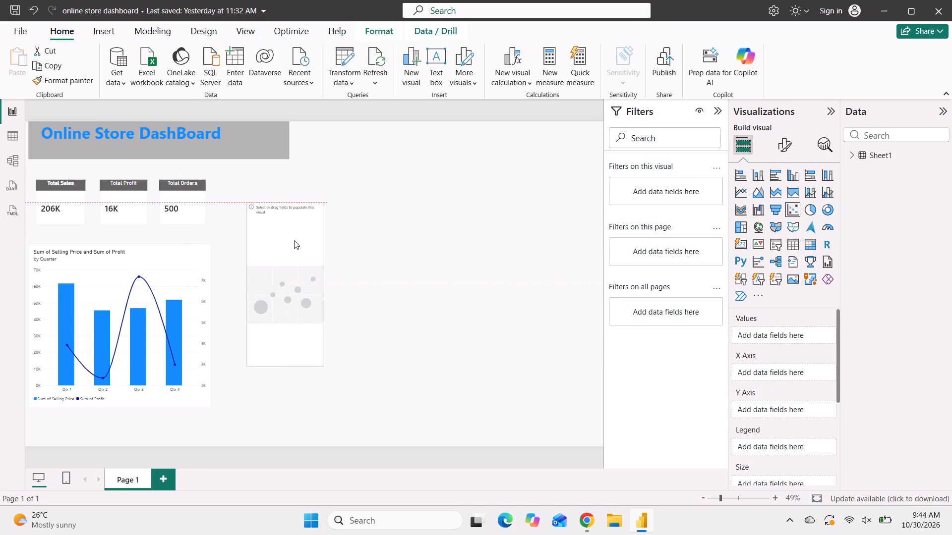
drag(294, 240, 298, 215)
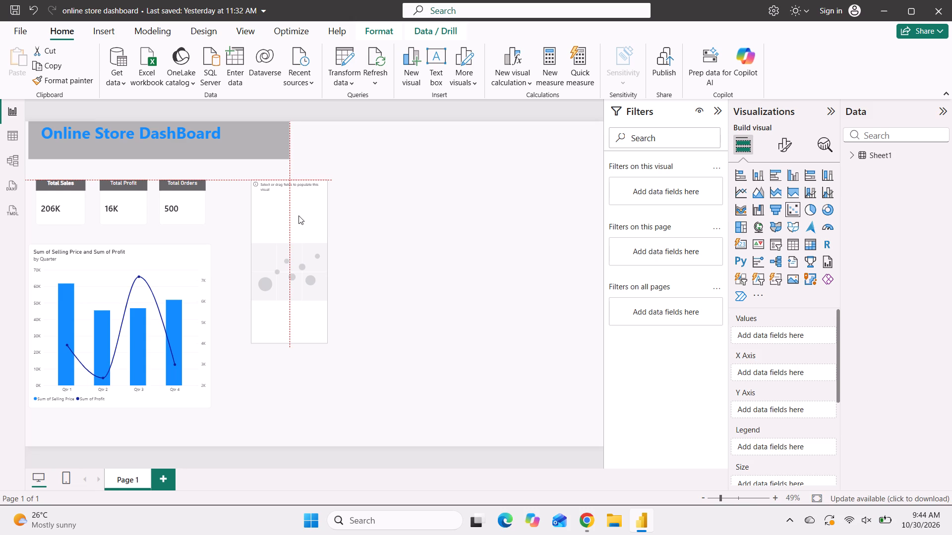
Expand the Sheet1 table and its Order Date field to show the fields available for the scatter chart.
click(852, 156)
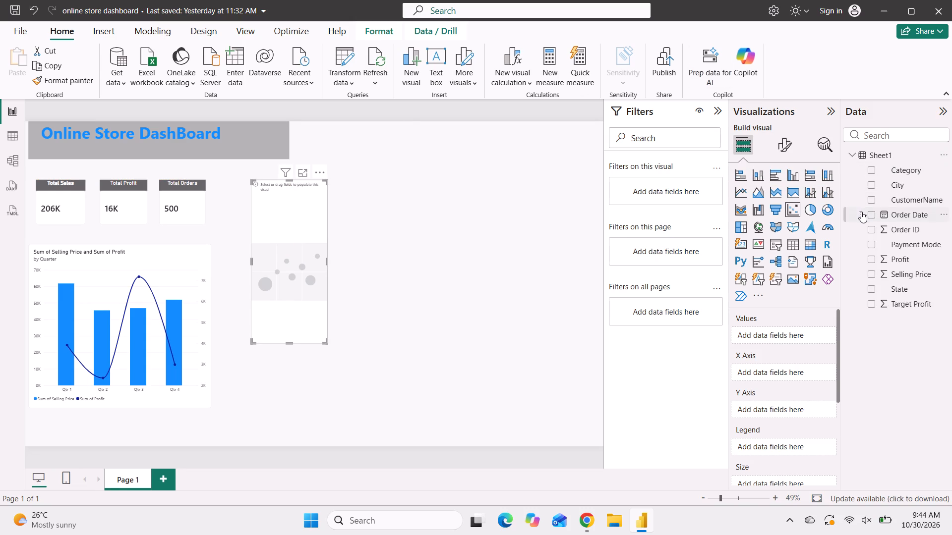
click(861, 211)
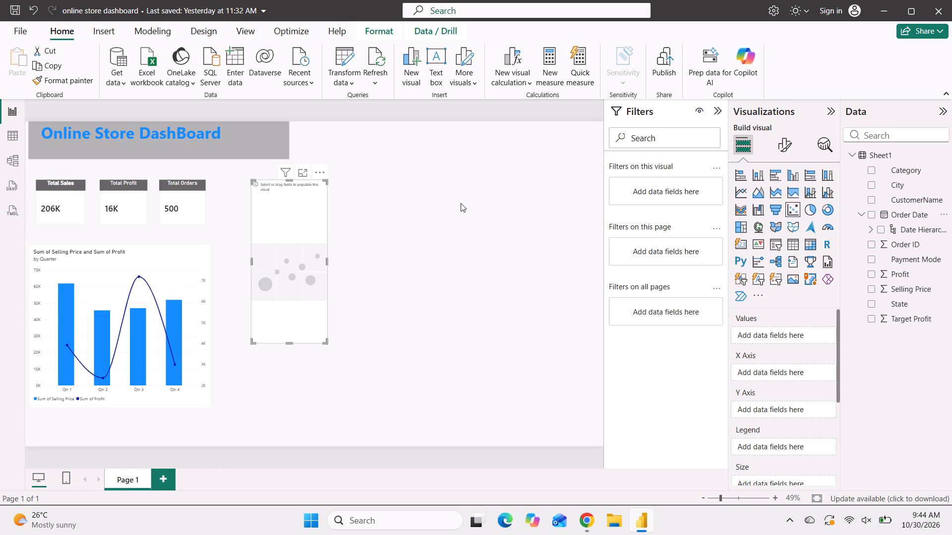
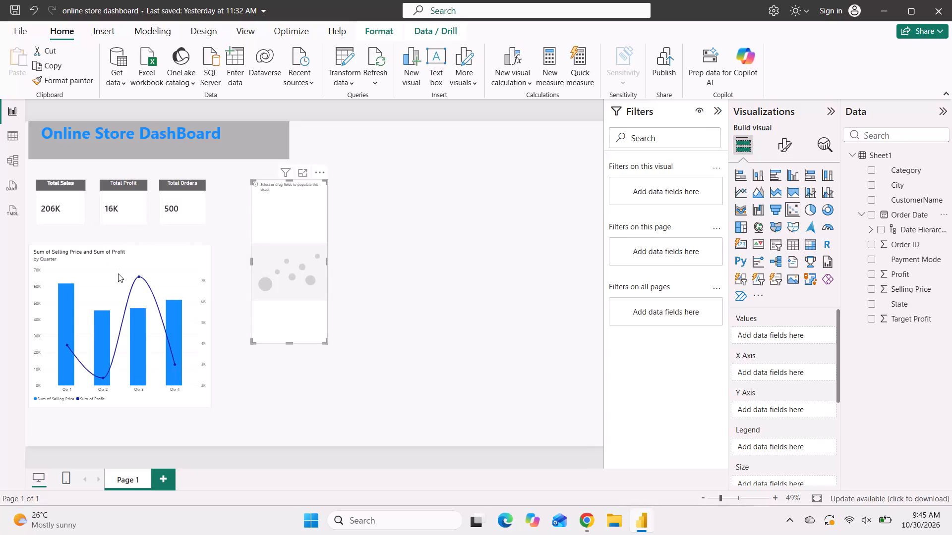
Select the Sum of Selling Price and Sum of Profit combo chart and review its line formatting settings.
click(118, 273)
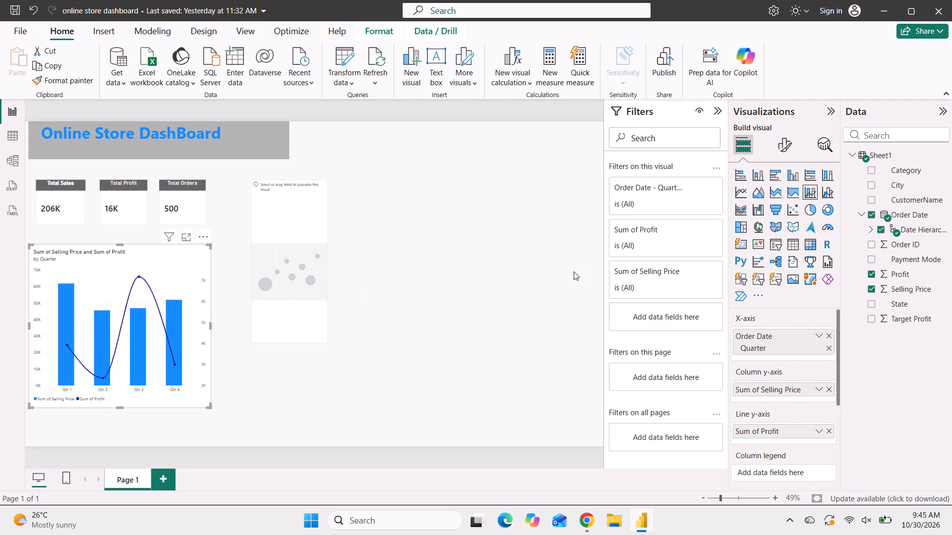
click(783, 140)
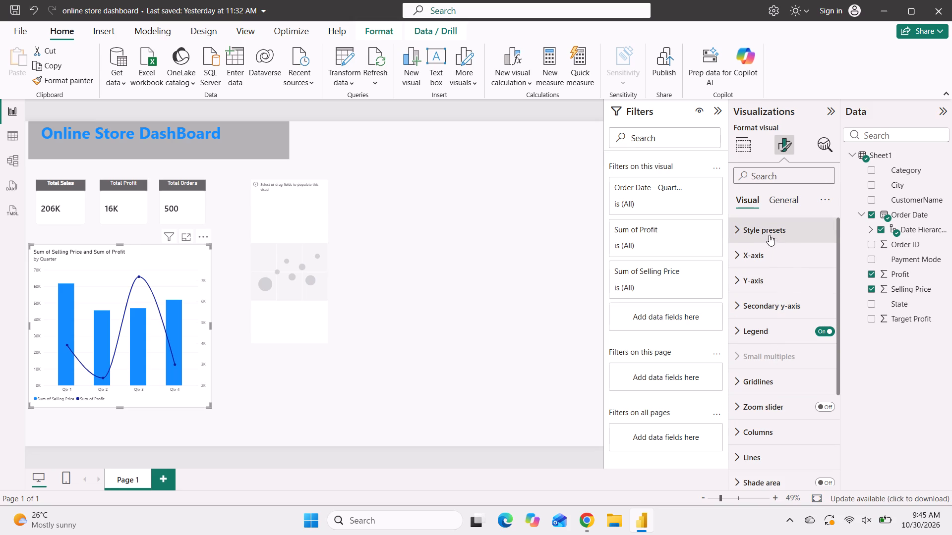
scroll(798, 360, down, 3)
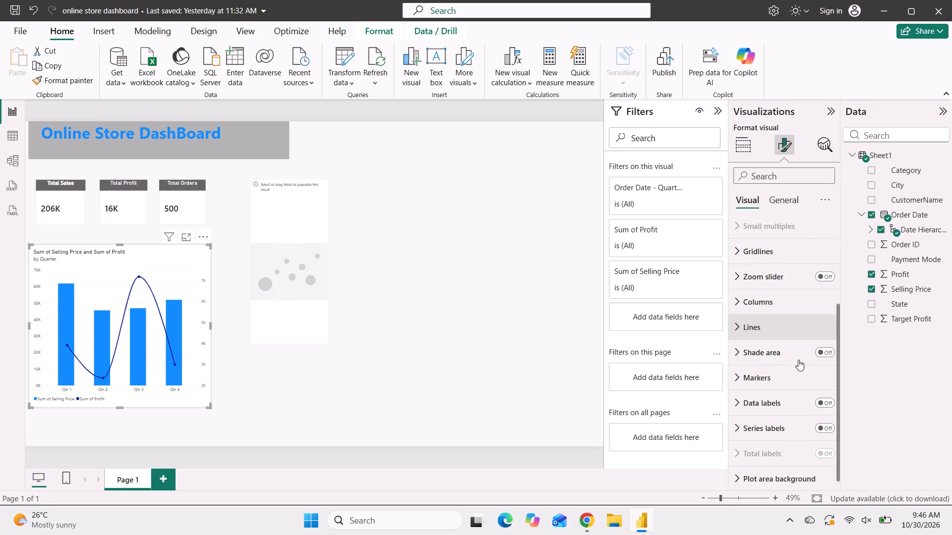
scroll(798, 360, down, 1)
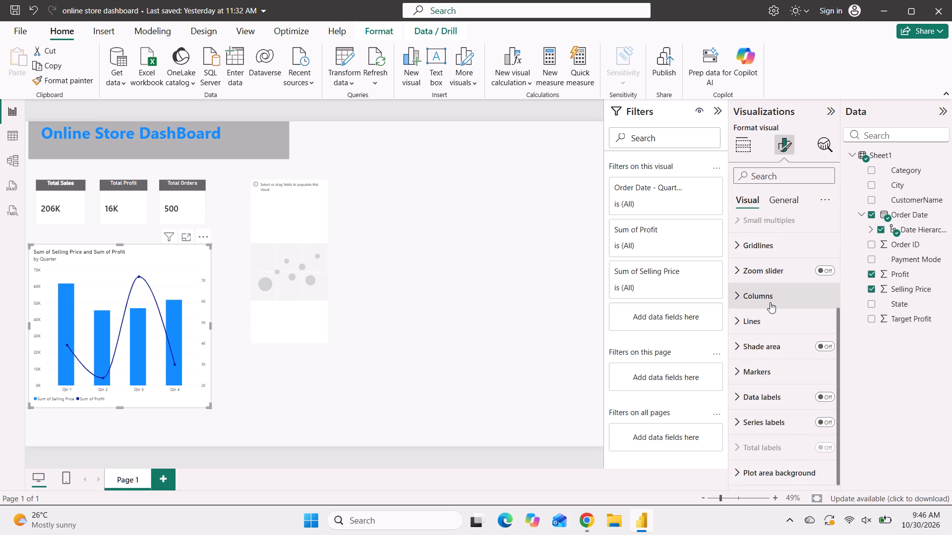
click(765, 323)
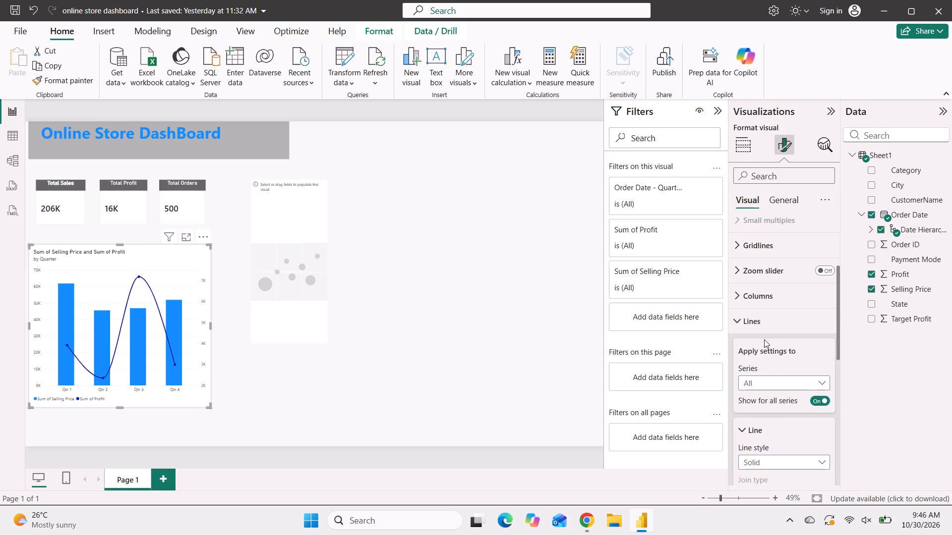
scroll(760, 443, down, 3)
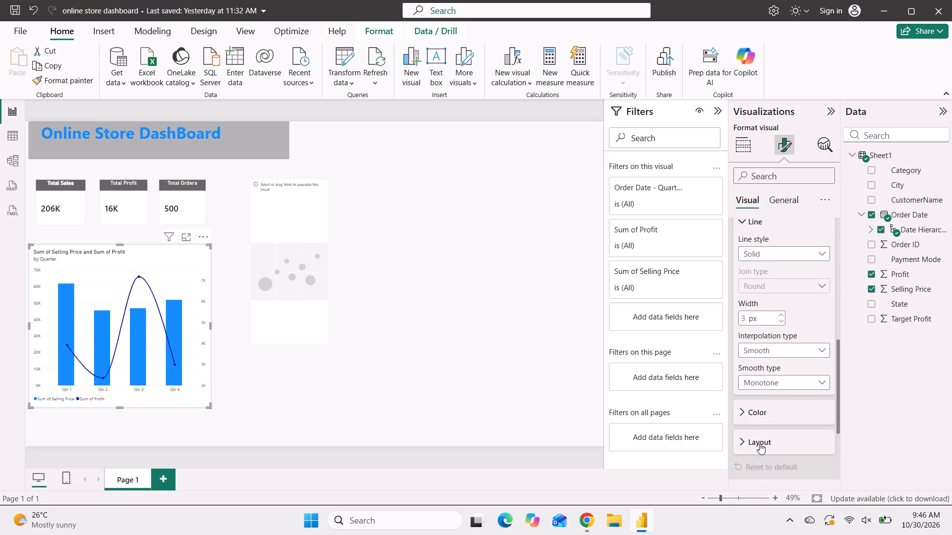
scroll(760, 443, down, 2)
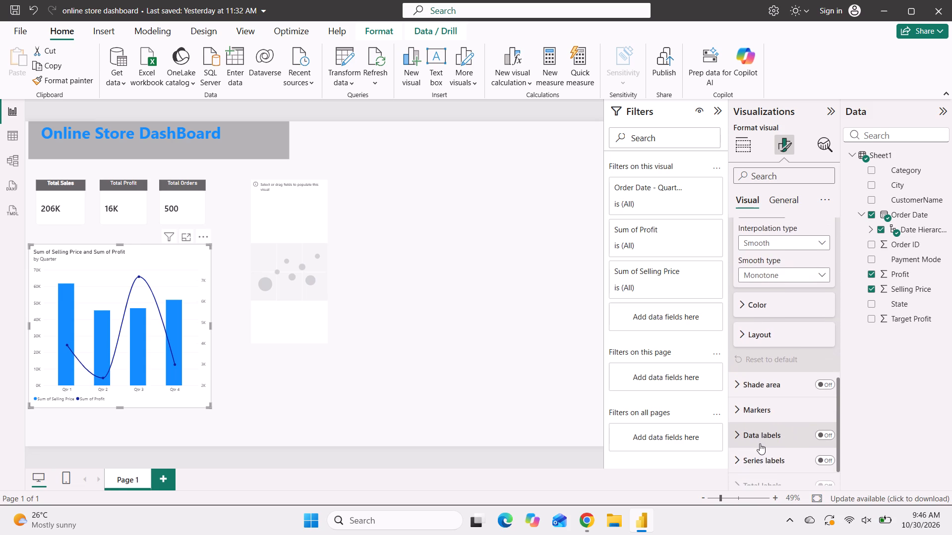
scroll(760, 443, down, 2)
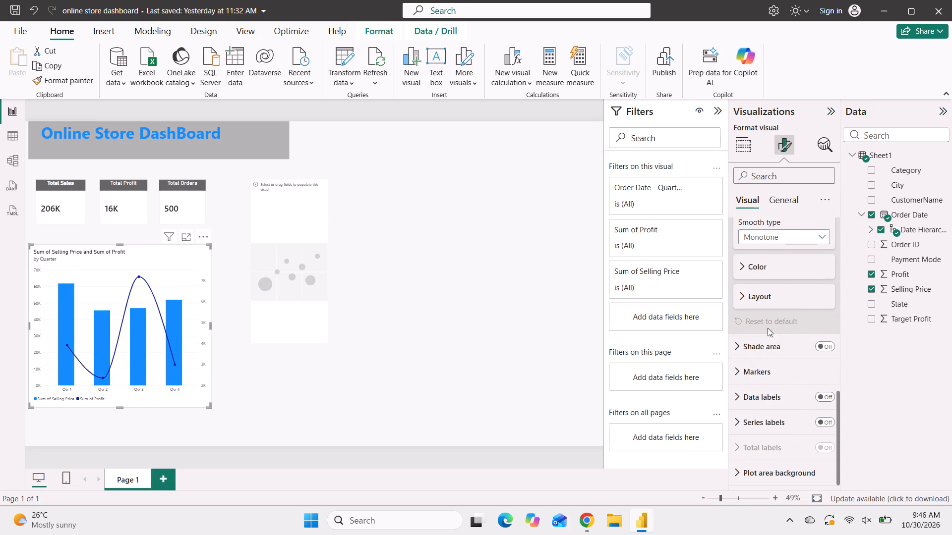
Set the combo chart's line marker color to dark brown, the darkest orange shade in the theme colors.
click(764, 370)
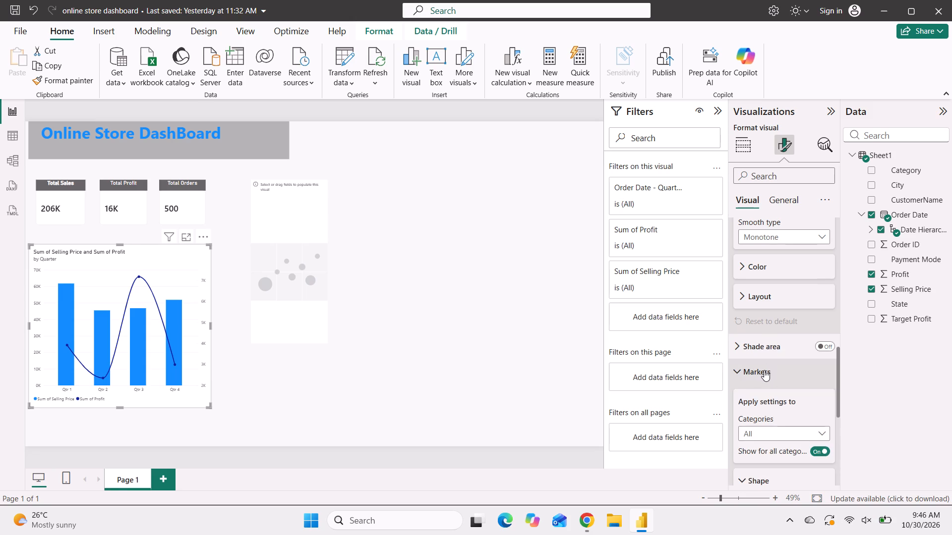
scroll(764, 370, down, 3)
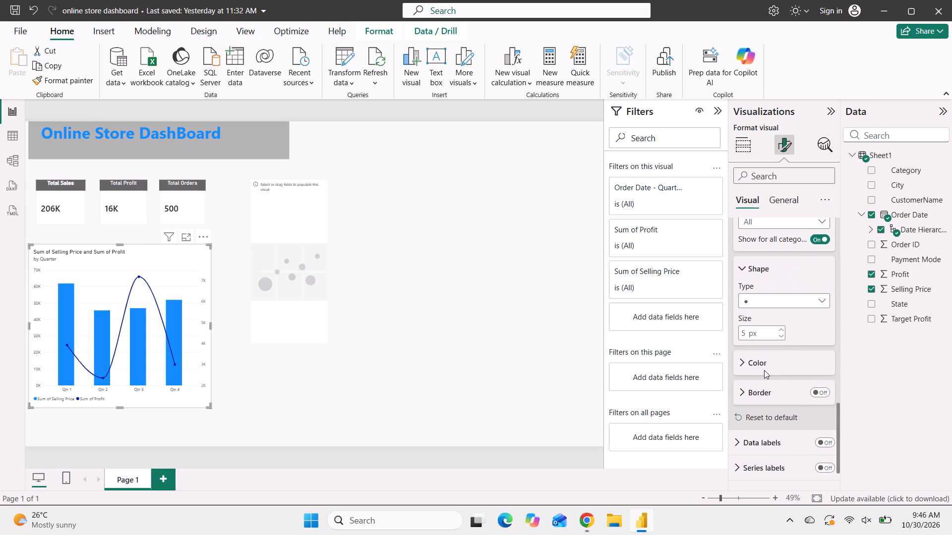
scroll(764, 370, down, 1)
click(761, 311)
scroll(761, 311, down, 1)
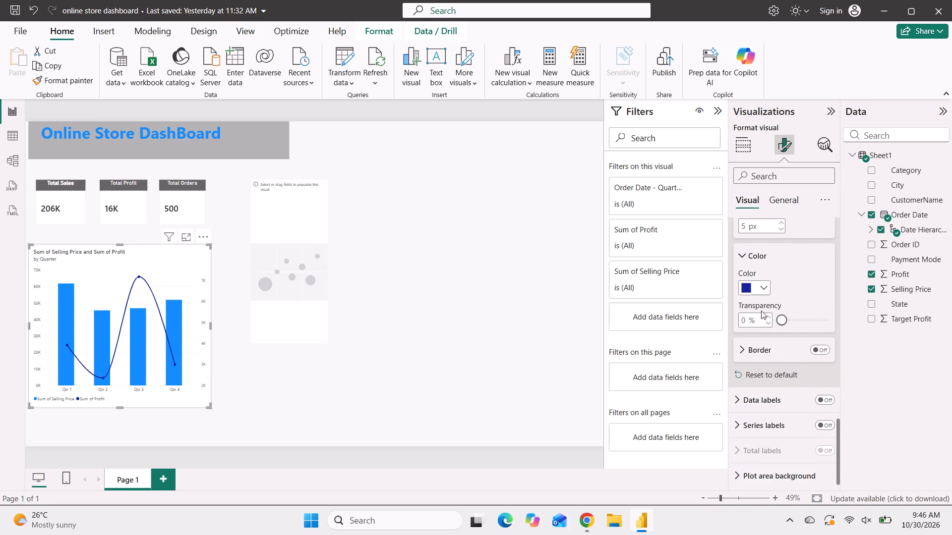
scroll(761, 311, down, 1)
click(765, 282)
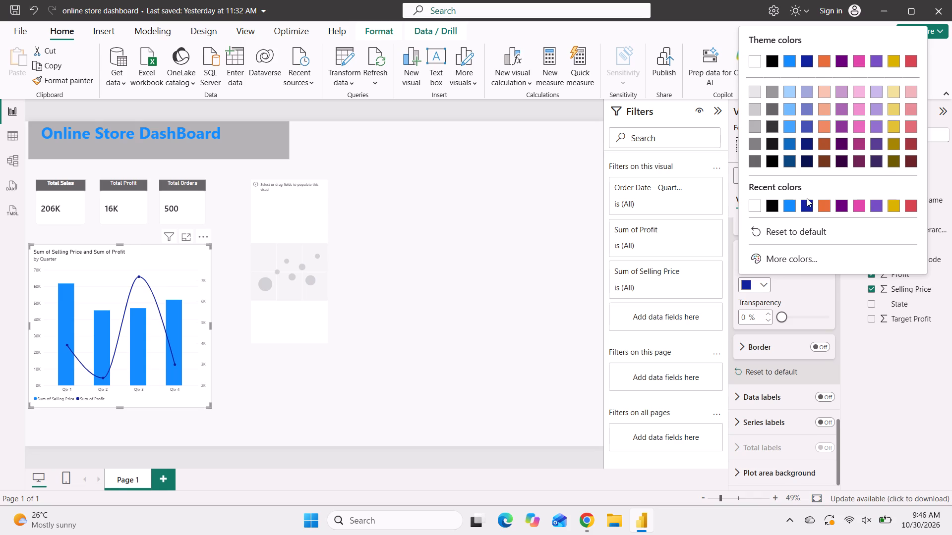
click(825, 157)
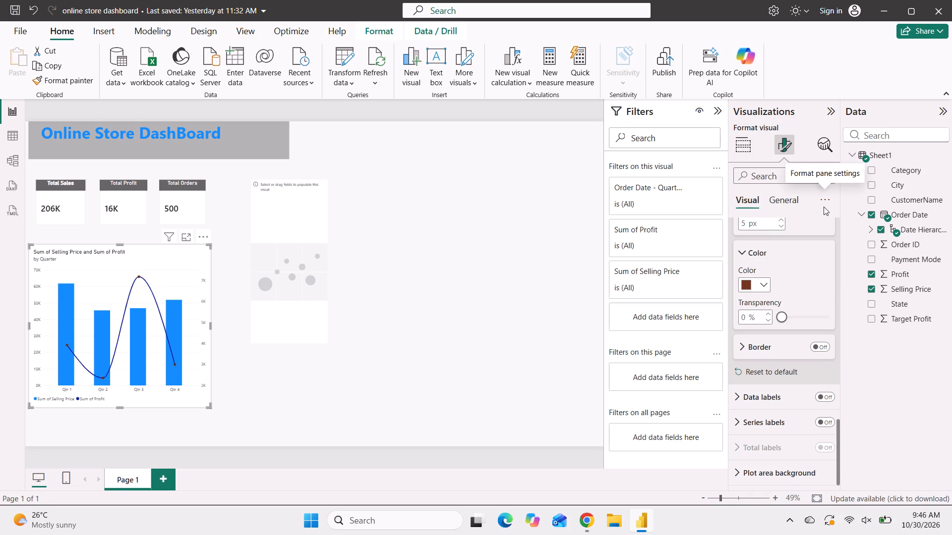
Examine the combo chart's X-axis values and its general background, visual border, size and position settings.
scroll(824, 207, down, 1)
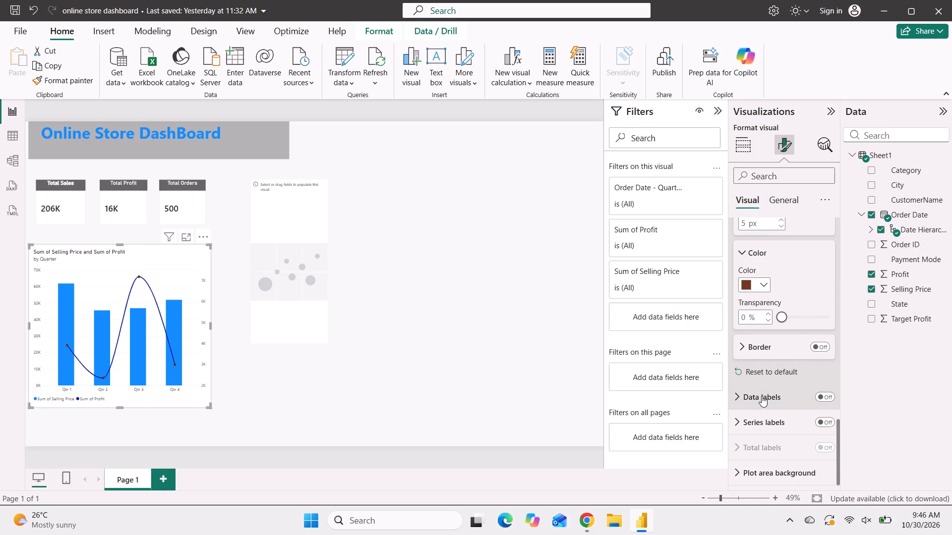
scroll(761, 347, up, 3)
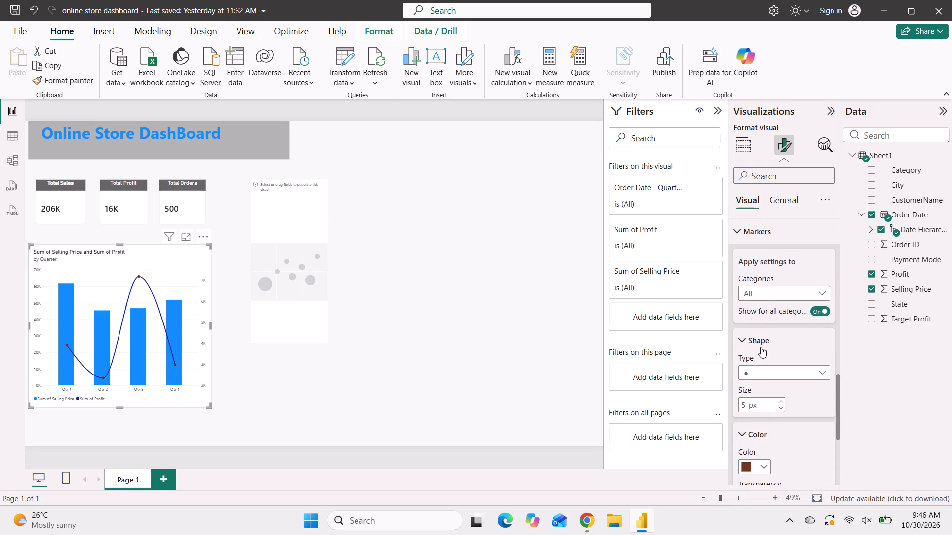
scroll(761, 347, up, 6)
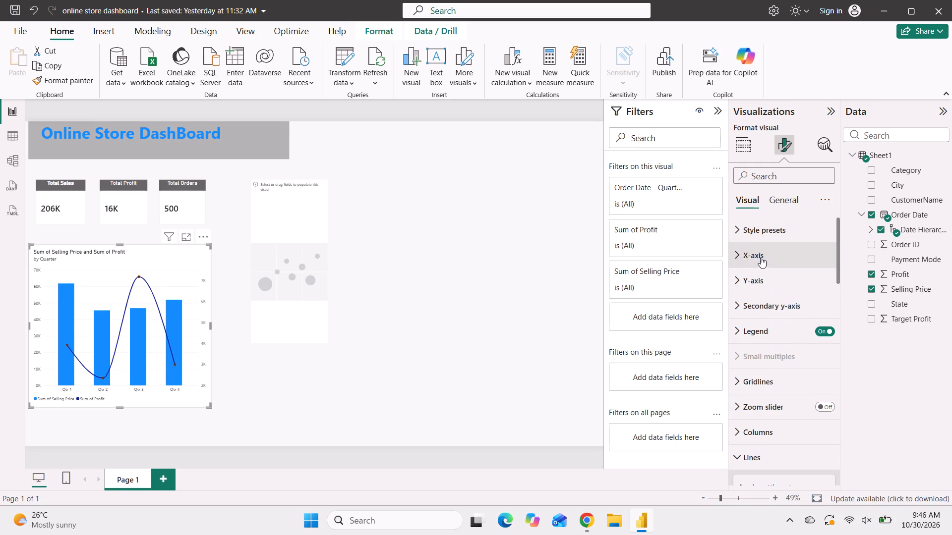
click(761, 258)
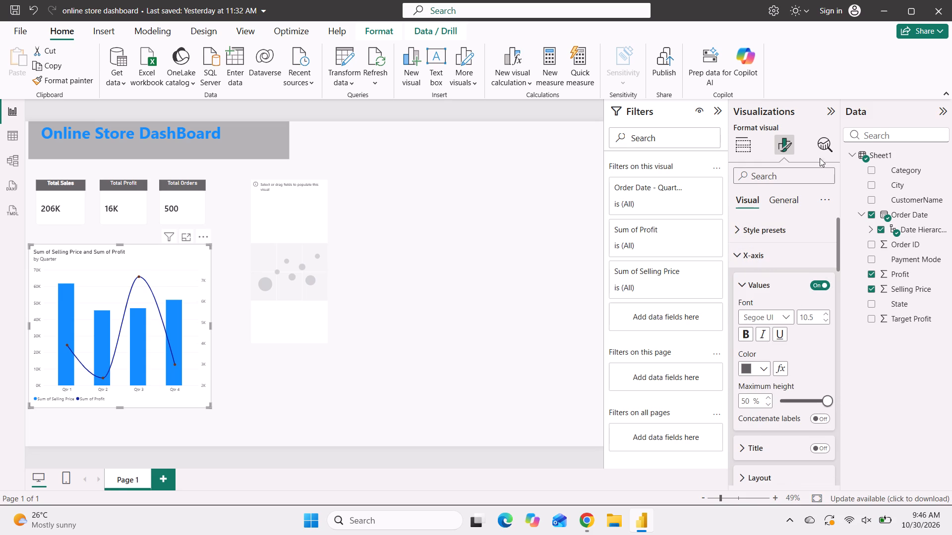
click(782, 204)
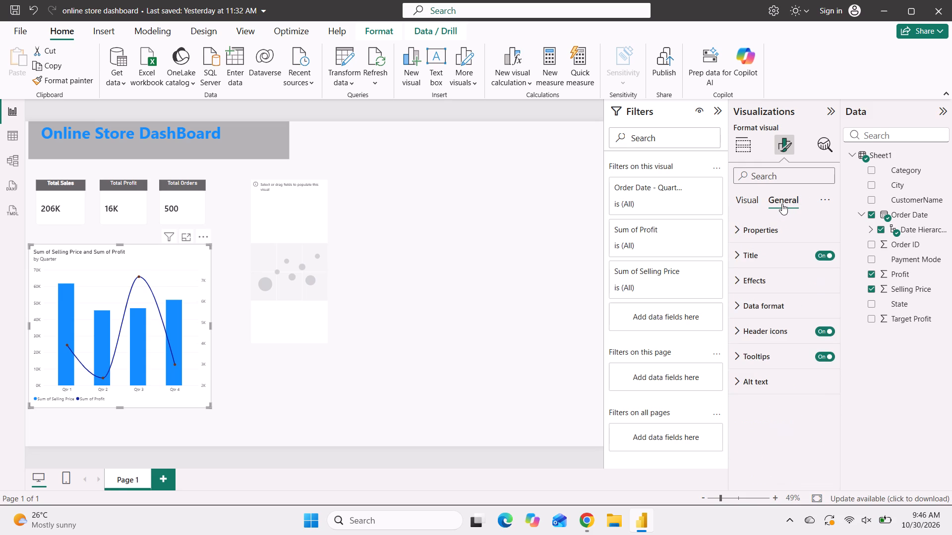
click(760, 272)
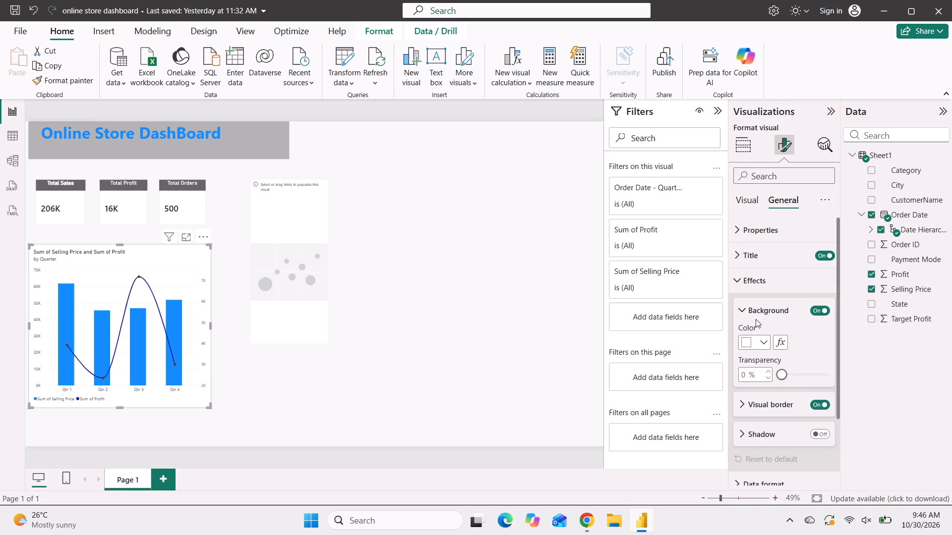
scroll(756, 319, down, 3)
double_click(756, 319)
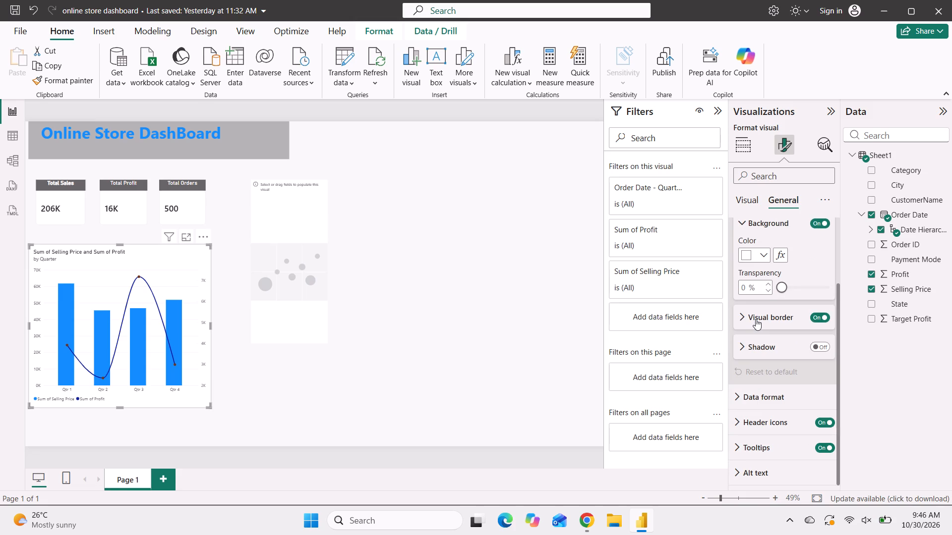
click(756, 319)
scroll(764, 392, down, 2)
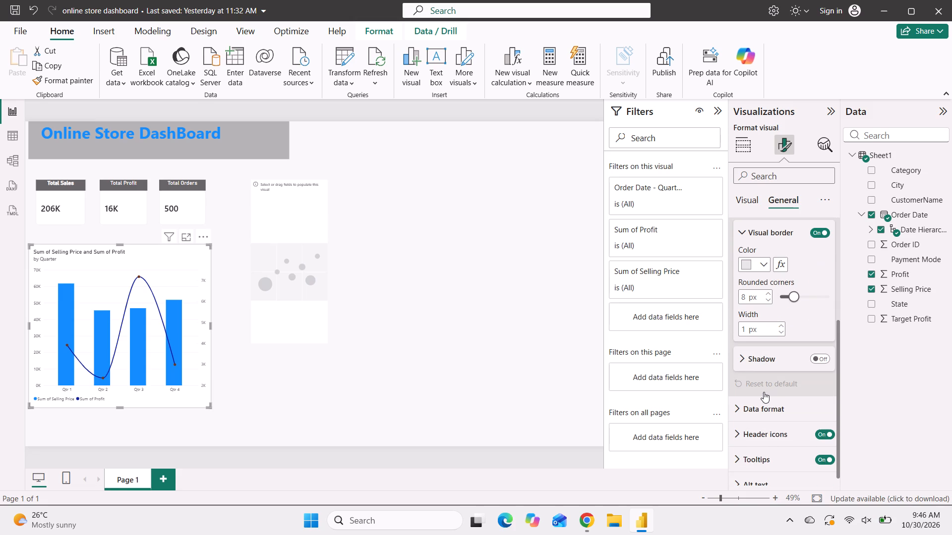
scroll(764, 392, down, 1)
scroll(764, 392, up, 7)
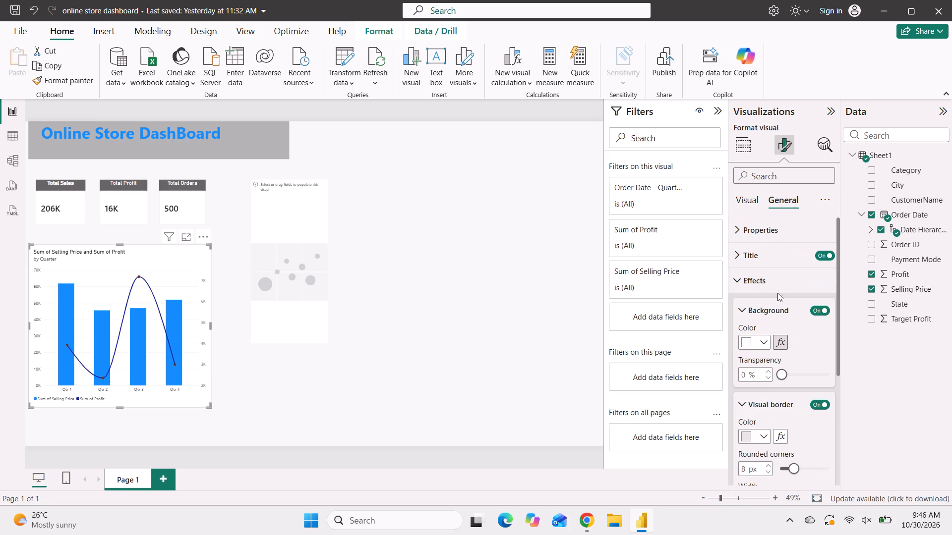
click(770, 229)
scroll(770, 229, down, 1)
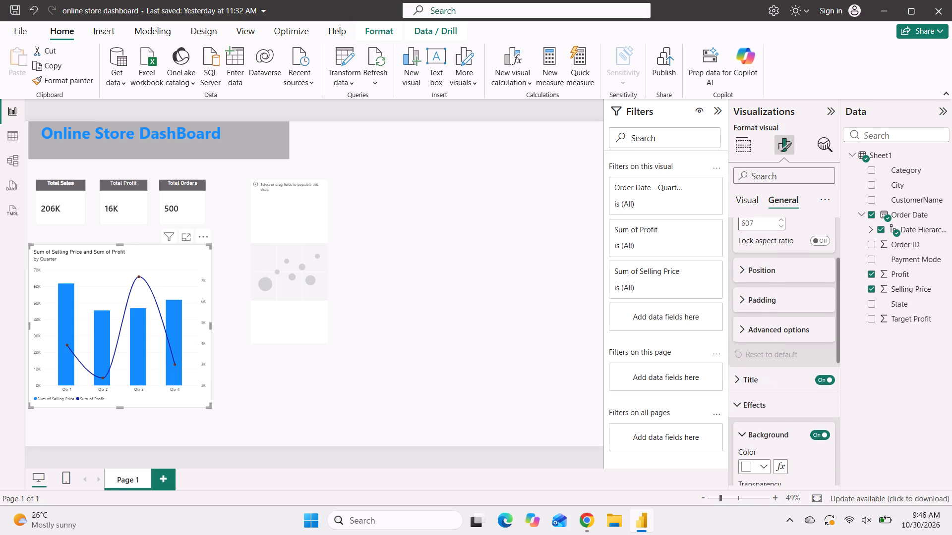
scroll(770, 229, down, 1)
scroll(770, 229, up, 3)
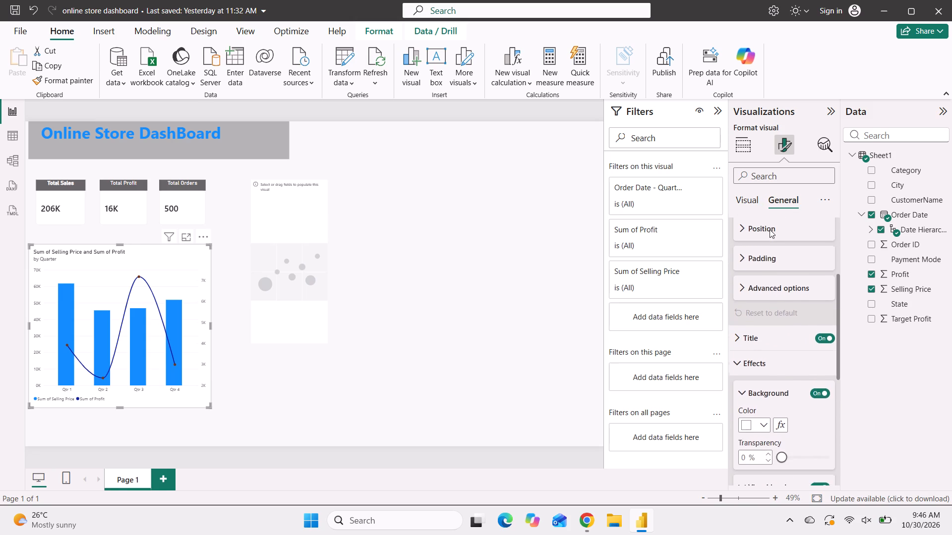
scroll(770, 229, up, 2)
Examine the combo chart's visual formatting settings, from the X-axis down to the line and marker options.
click(748, 199)
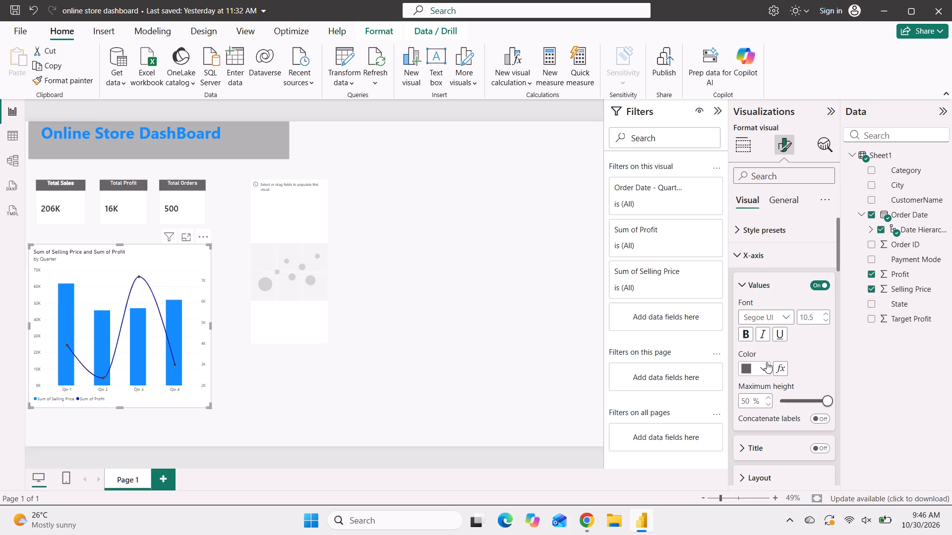
scroll(767, 362, down, 9)
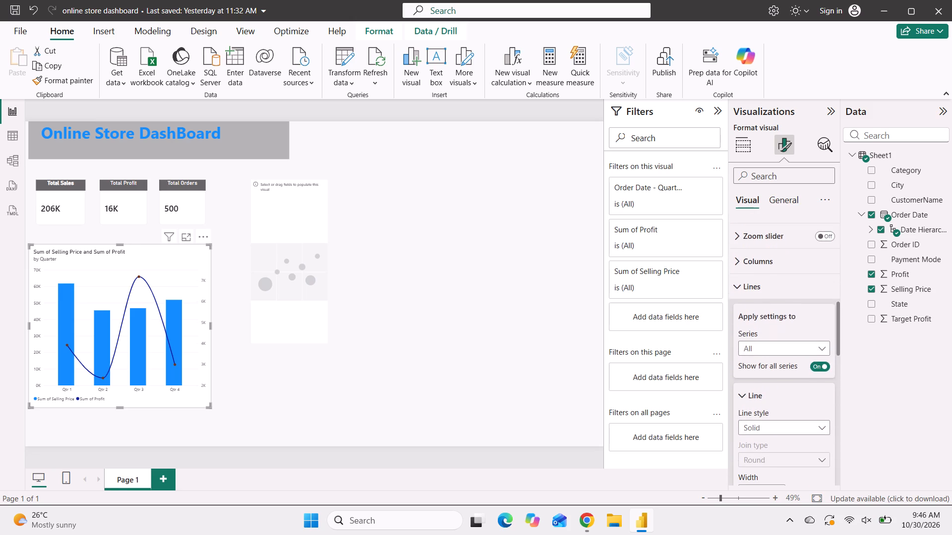
scroll(767, 362, down, 4)
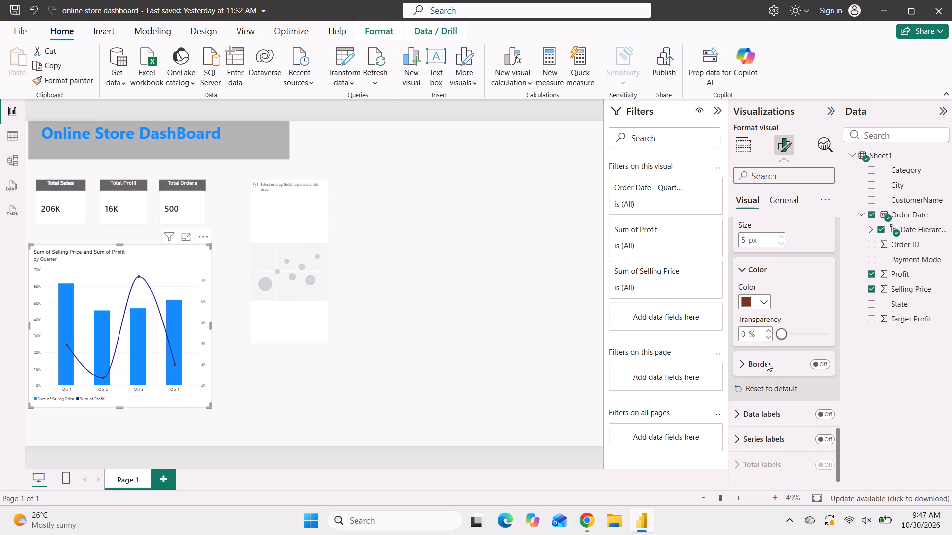
scroll(767, 362, up, 13)
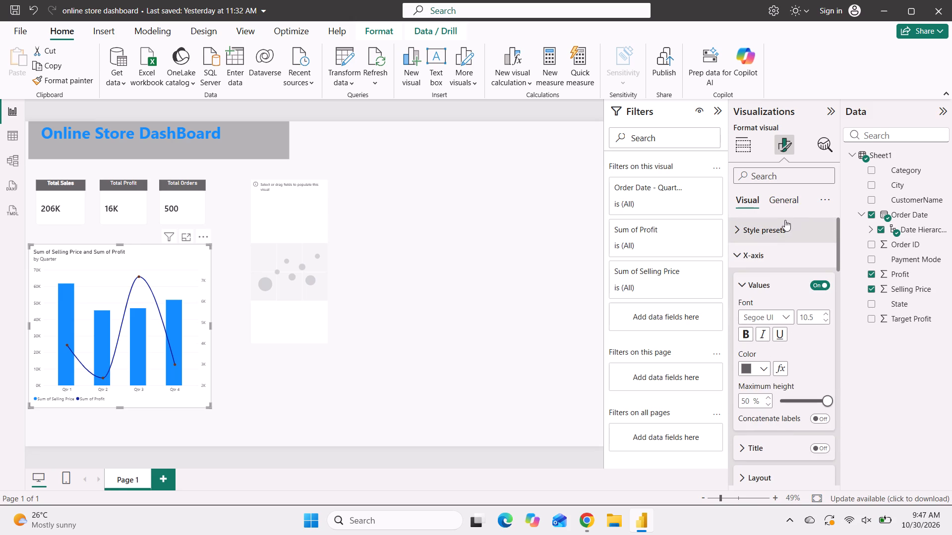
Examine the combo chart's style presets and its X-axis values, title and layout settings.
click(780, 227)
click(774, 322)
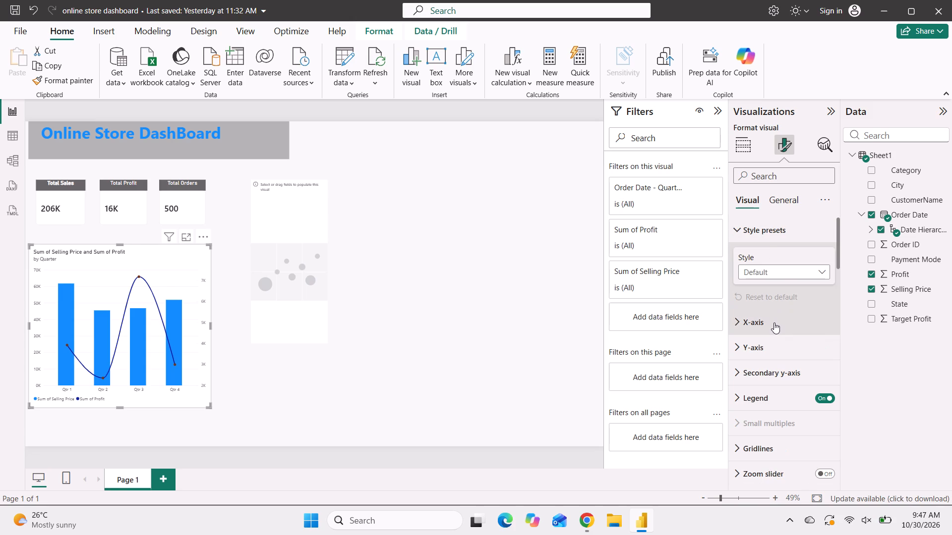
click(774, 322)
scroll(774, 322, down, 2)
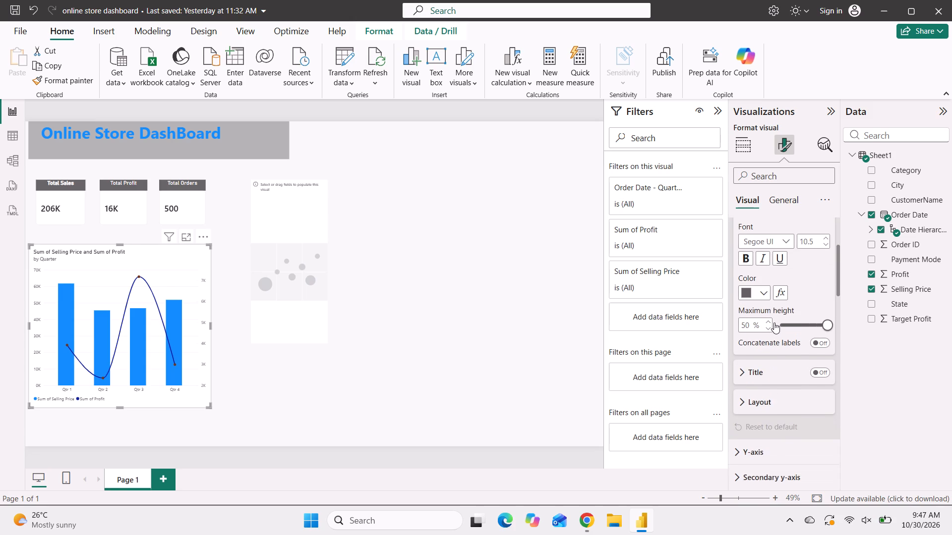
scroll(774, 322, down, 1)
click(774, 322)
scroll(774, 322, down, 2)
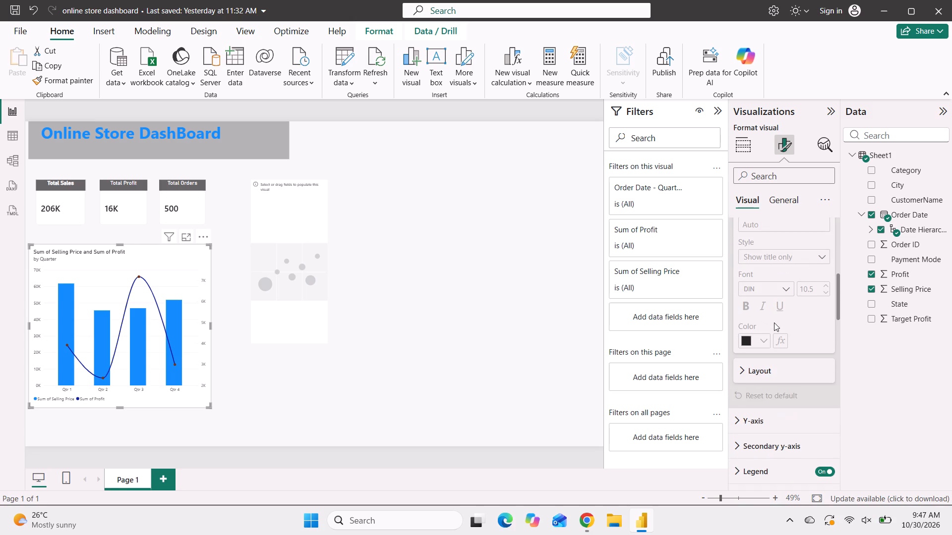
scroll(774, 322, down, 1)
click(774, 322)
scroll(774, 322, down, 2)
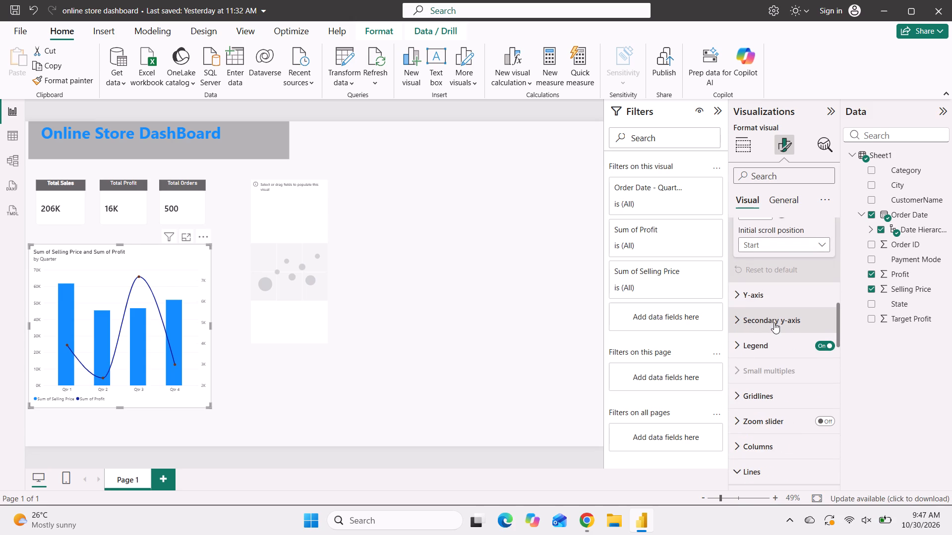
Examine the combo chart's Y-axis range, values and title settings.
click(778, 294)
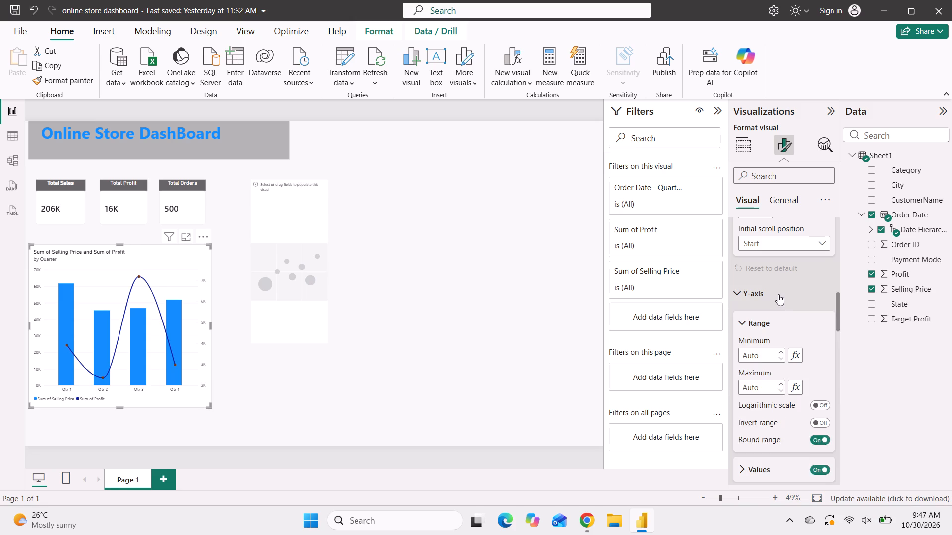
scroll(778, 294, down, 3)
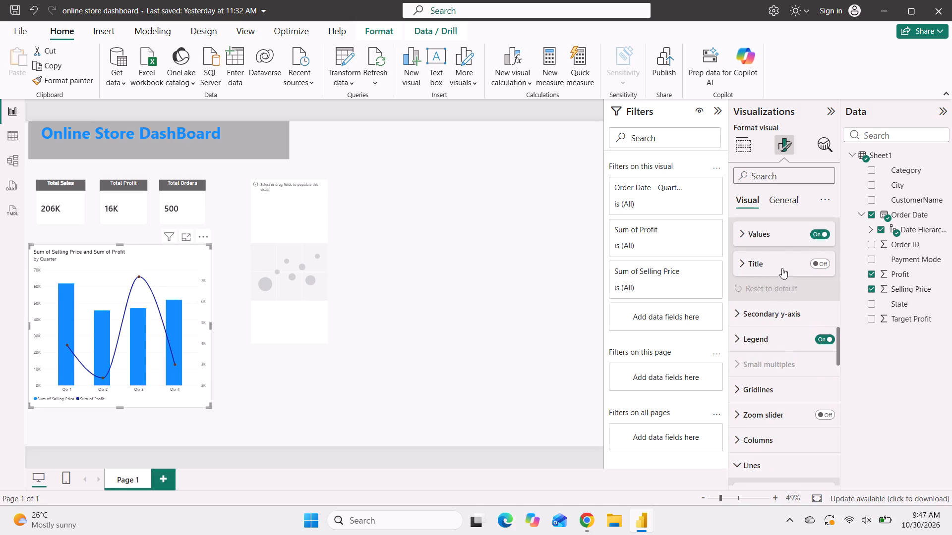
click(780, 234)
scroll(780, 234, down, 1)
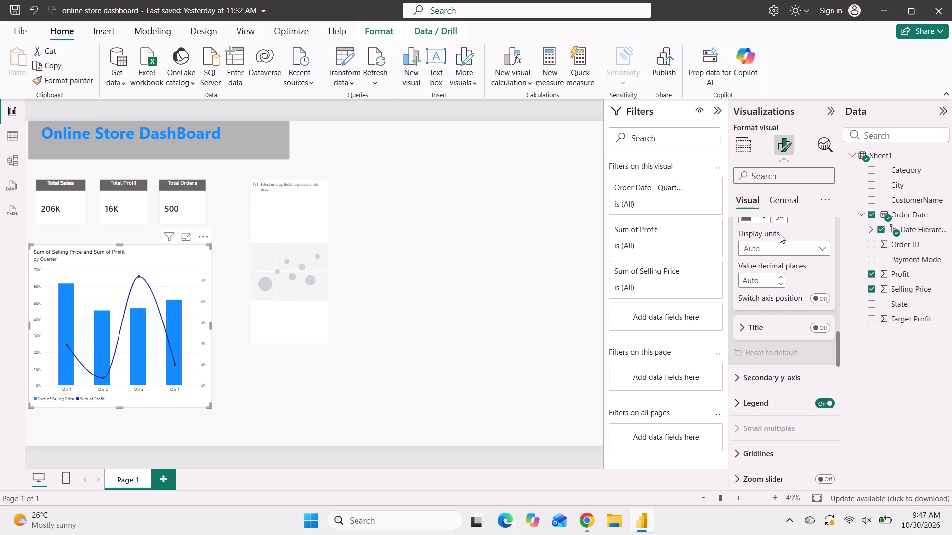
scroll(780, 234, down, 2)
click(777, 244)
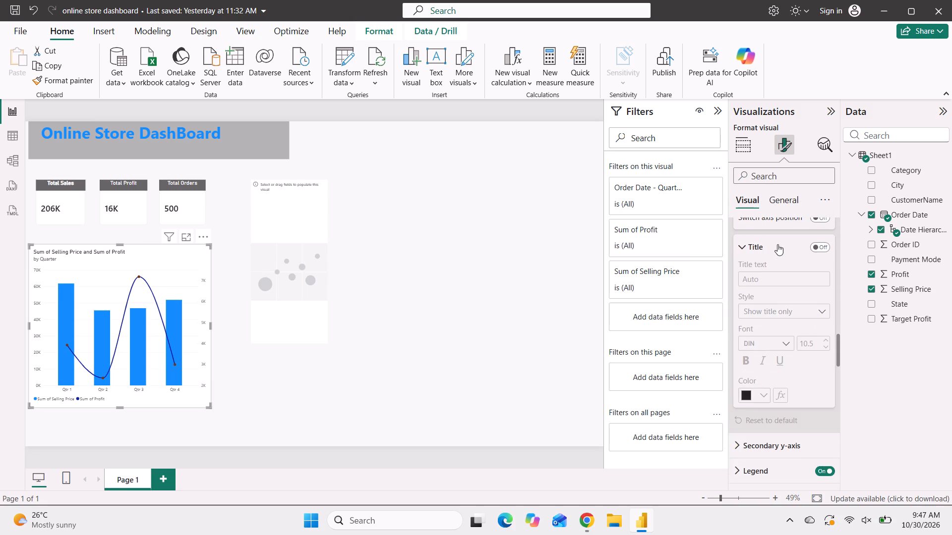
scroll(777, 244, down, 2)
scroll(761, 352, down, 1)
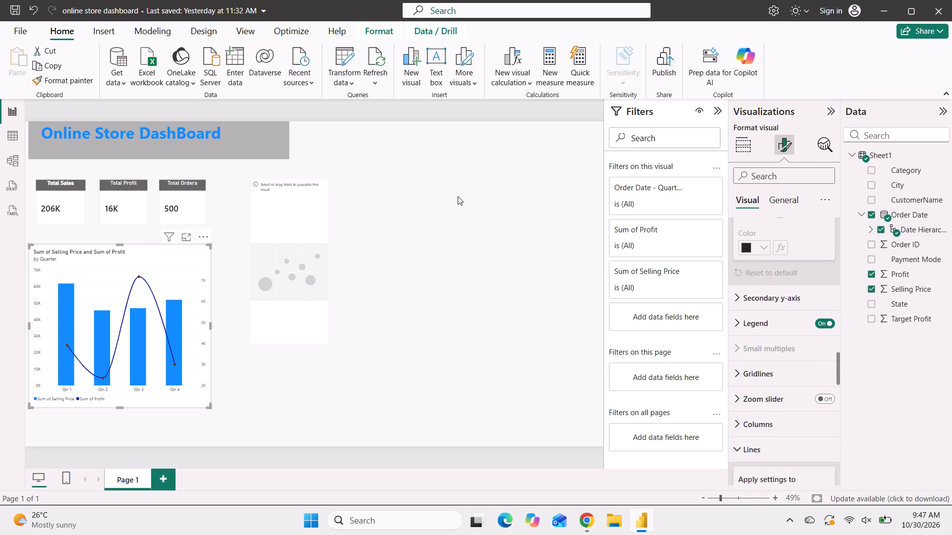
Select the empty scatter chart and add the Order ID field from Sheet1 to its Values.
click(318, 255)
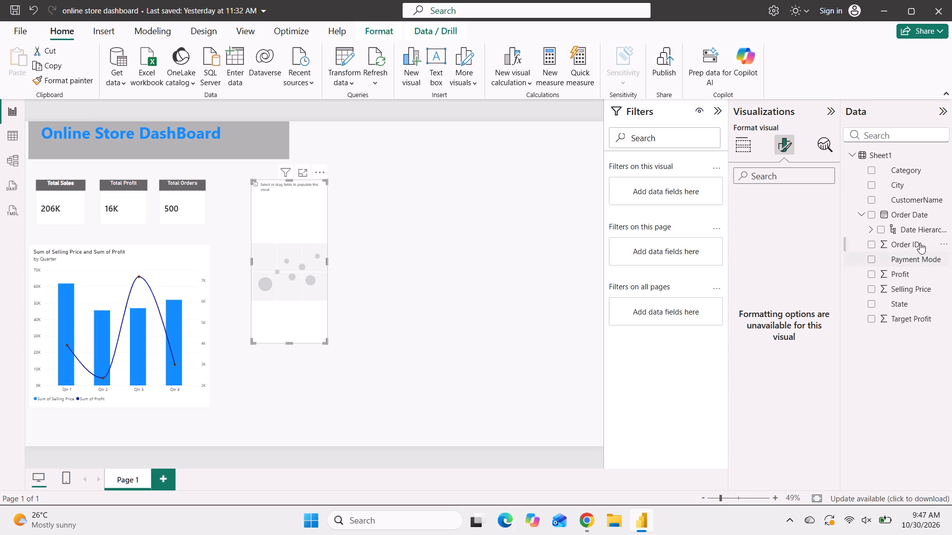
click(733, 149)
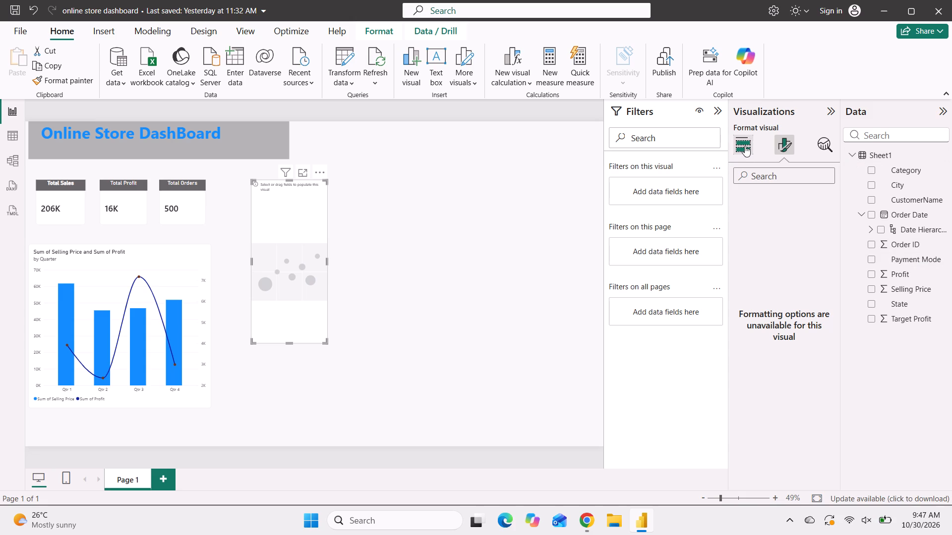
click(745, 146)
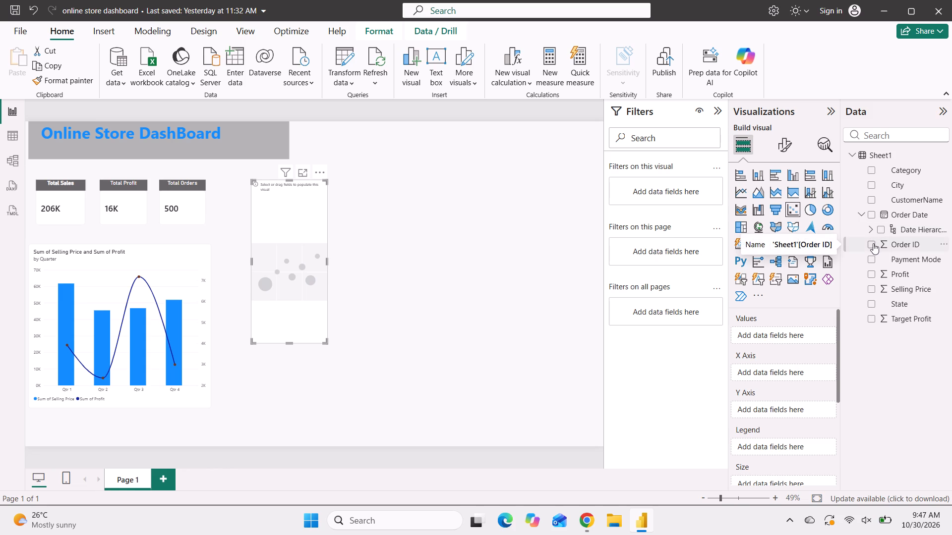
click(868, 227)
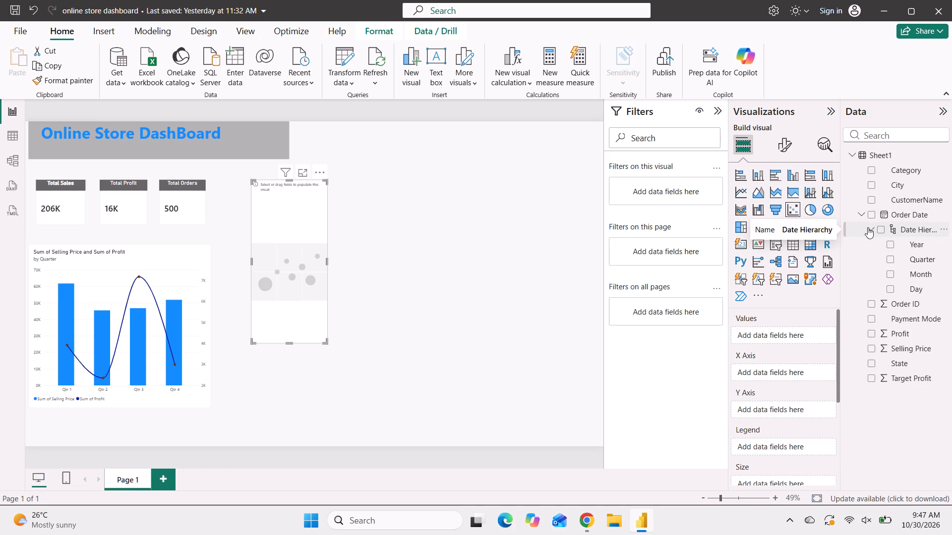
drag(869, 302, 786, 329)
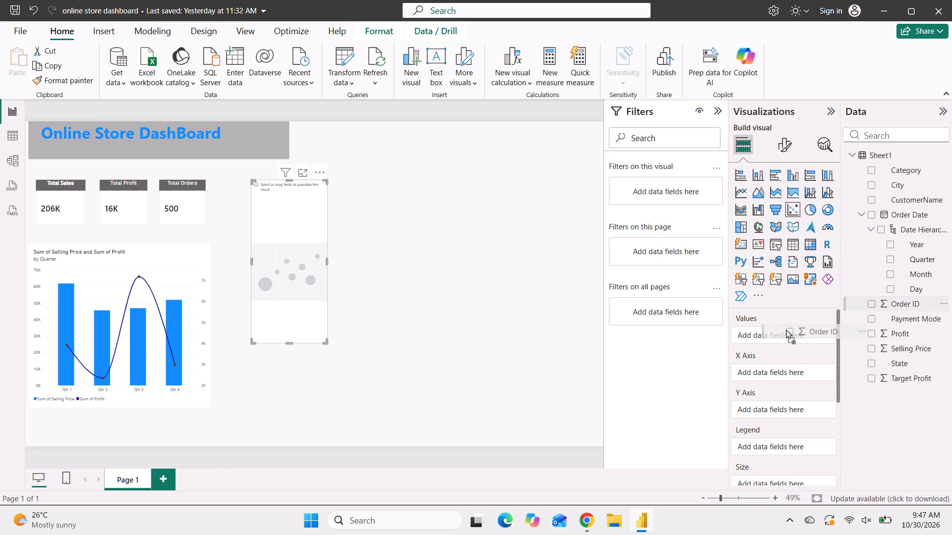
drag(786, 329, 775, 333)
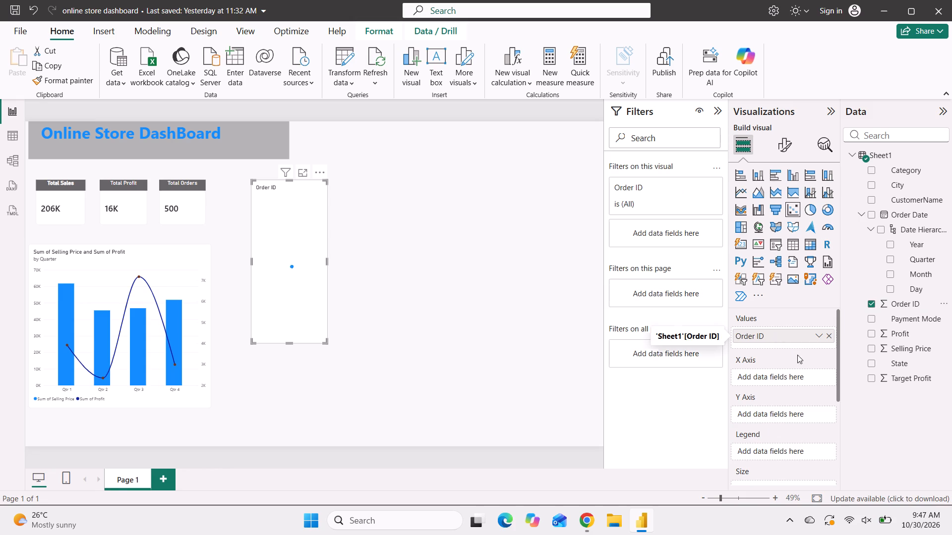
Add the Payment Mode field to the scatter chart's X Axis.
drag(872, 312, 749, 384)
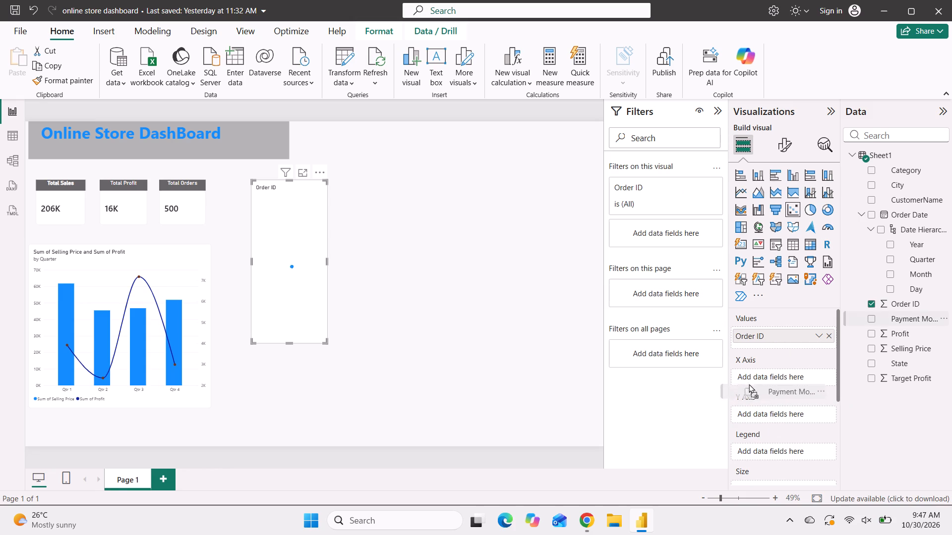
drag(749, 384, 759, 373)
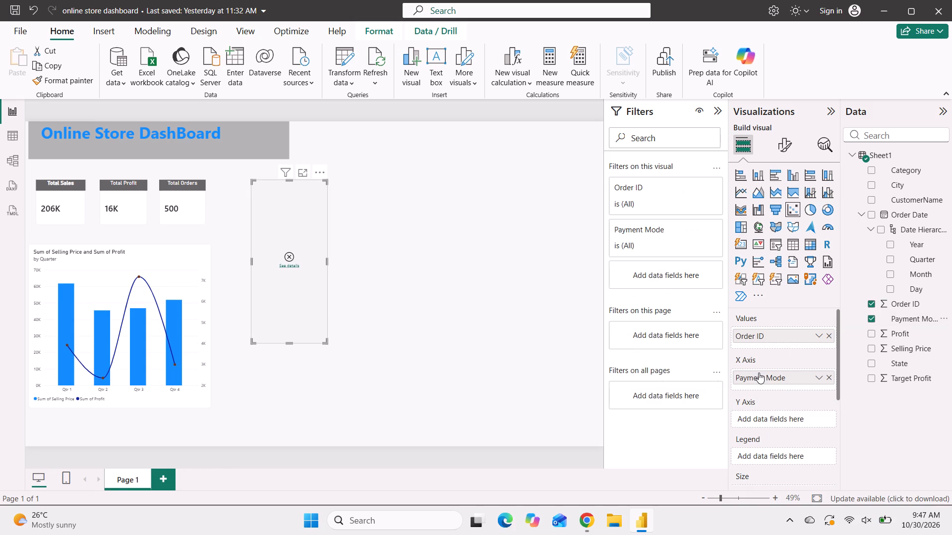
scroll(759, 373, up, 1)
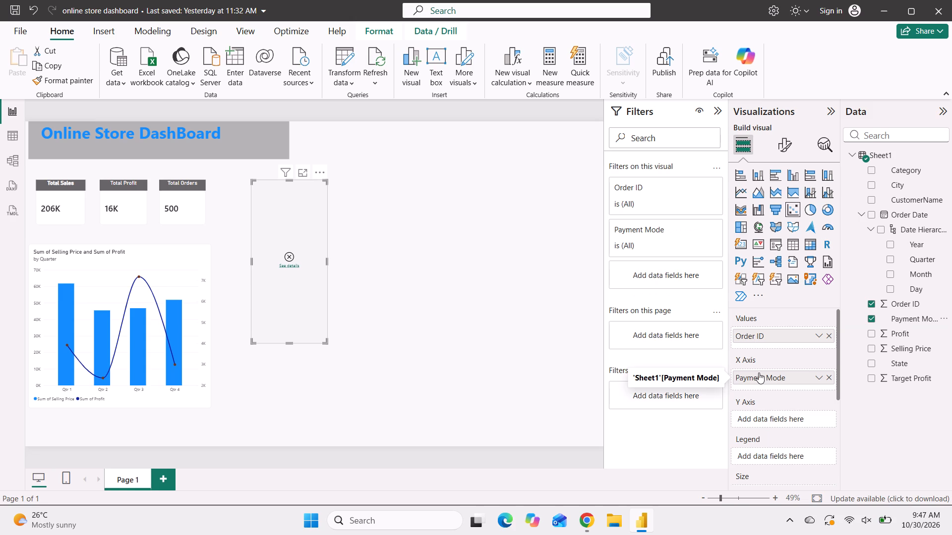
click(759, 373)
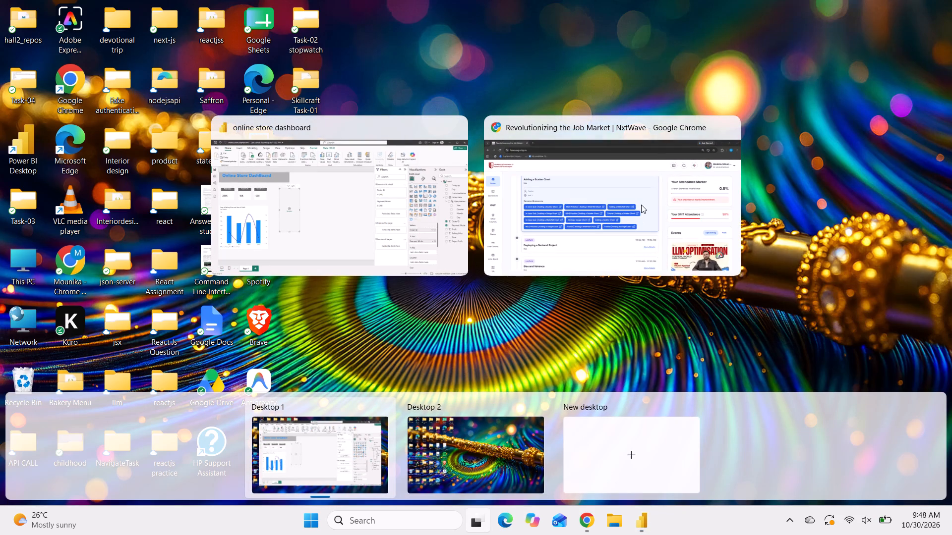
Switch to Chrome and open the Data visualisation course with its Advanced Visualization lesson list.
click(641, 202)
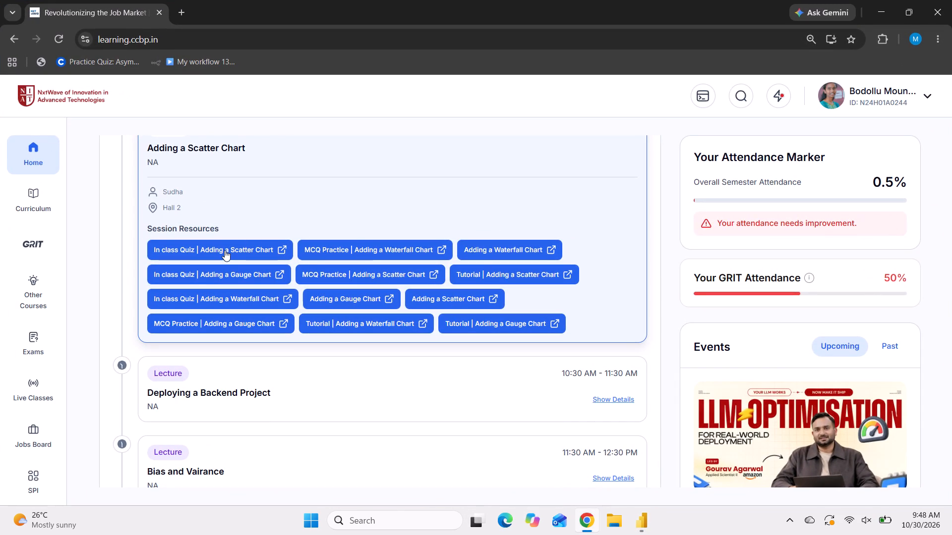
scroll(386, 267, up, 6)
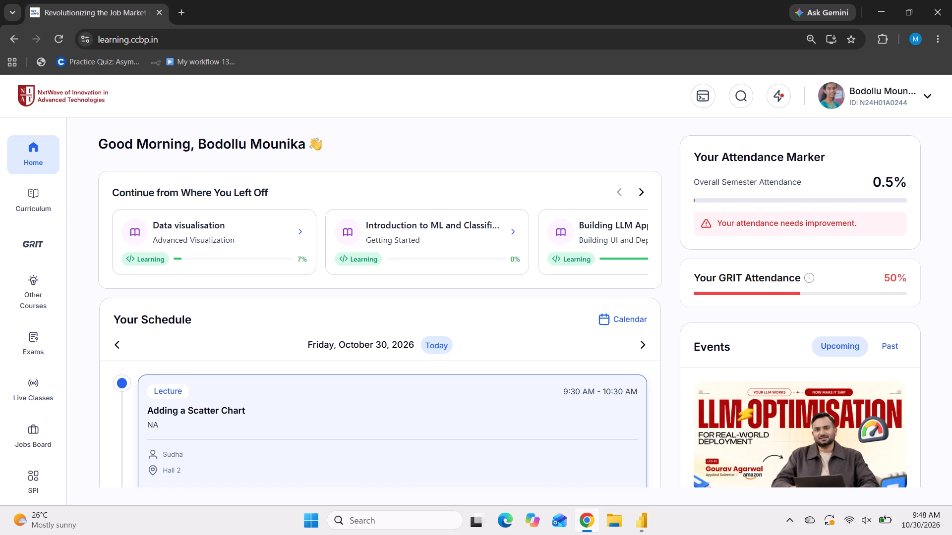
click(263, 238)
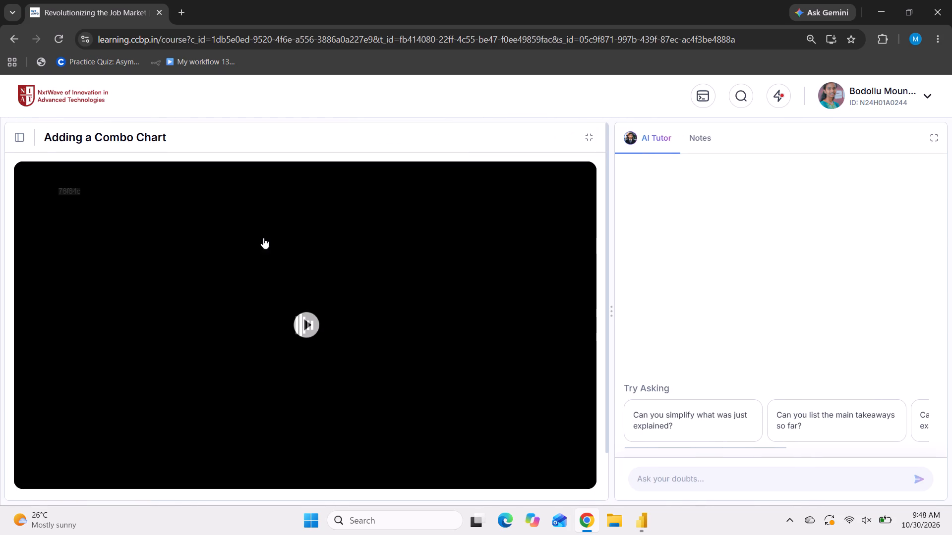
scroll(155, 232, down, 7)
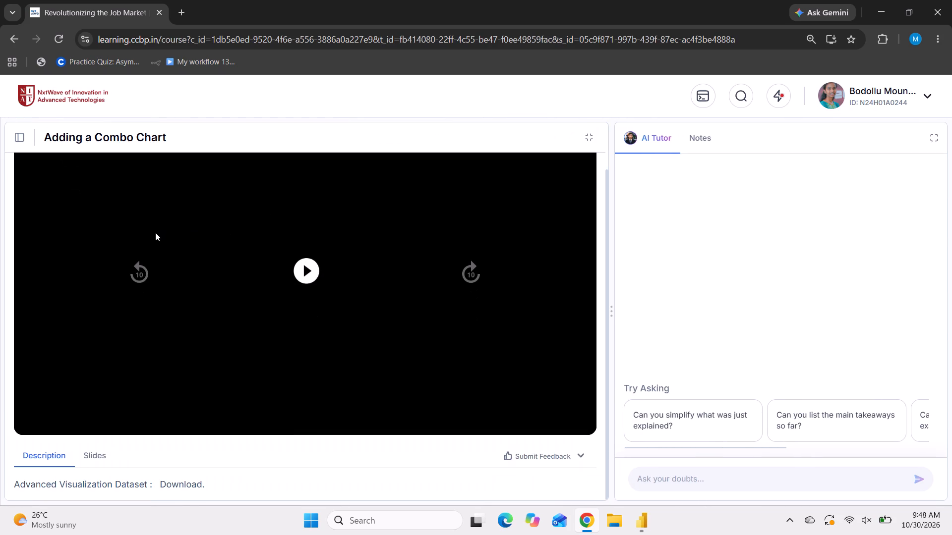
scroll(85, 409, right, 7)
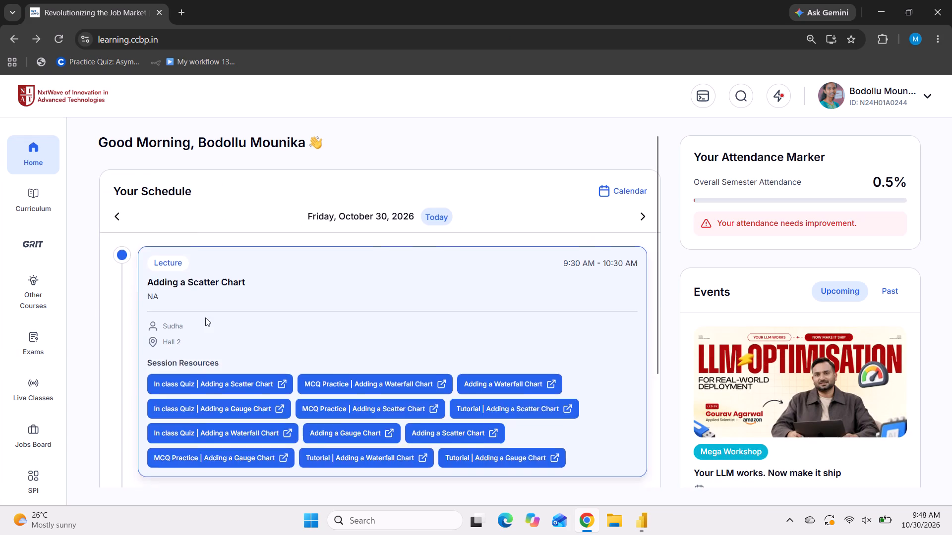
scroll(237, 327, left, 10)
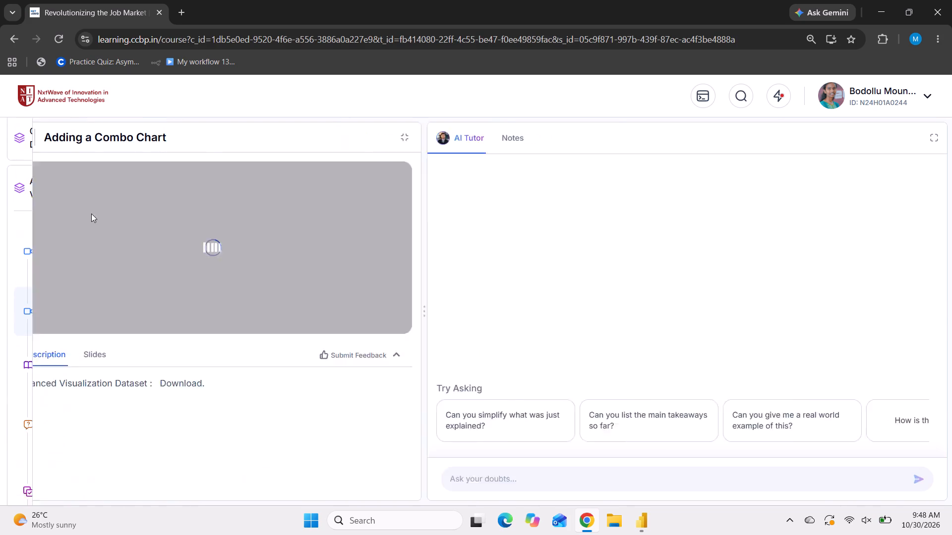
click(19, 135)
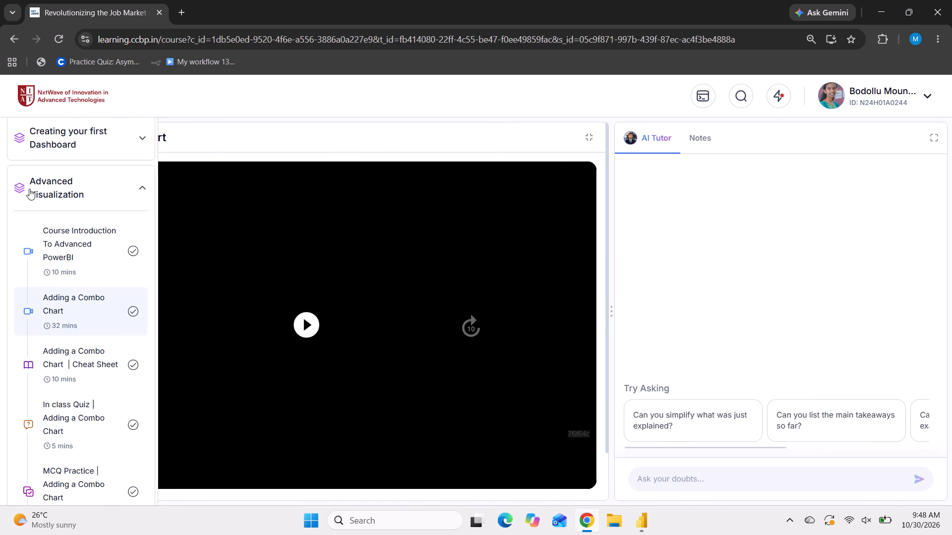
Open the Scatter Chart | Cheat Sheet lesson and examine its example chart and guidance on when to use a scatter chart.
scroll(61, 335, down, 4)
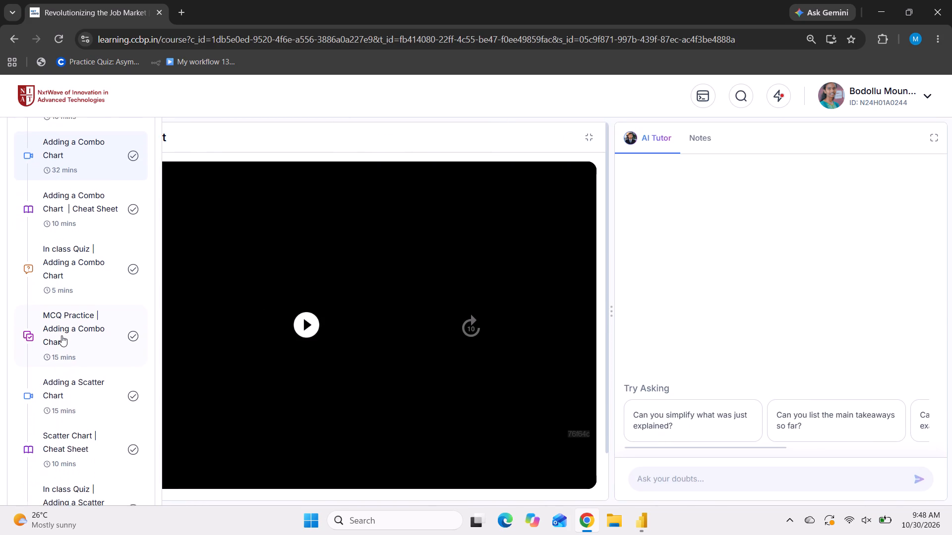
scroll(61, 335, down, 3)
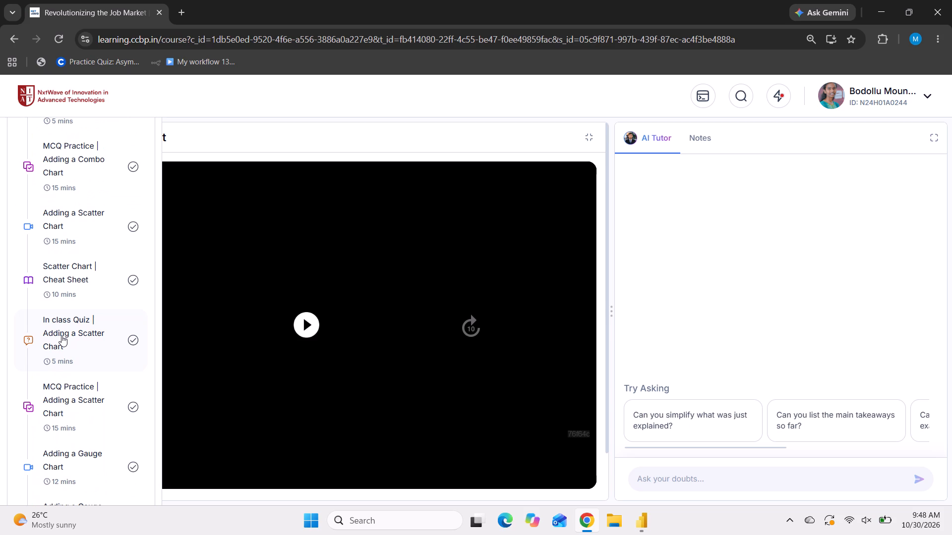
click(79, 279)
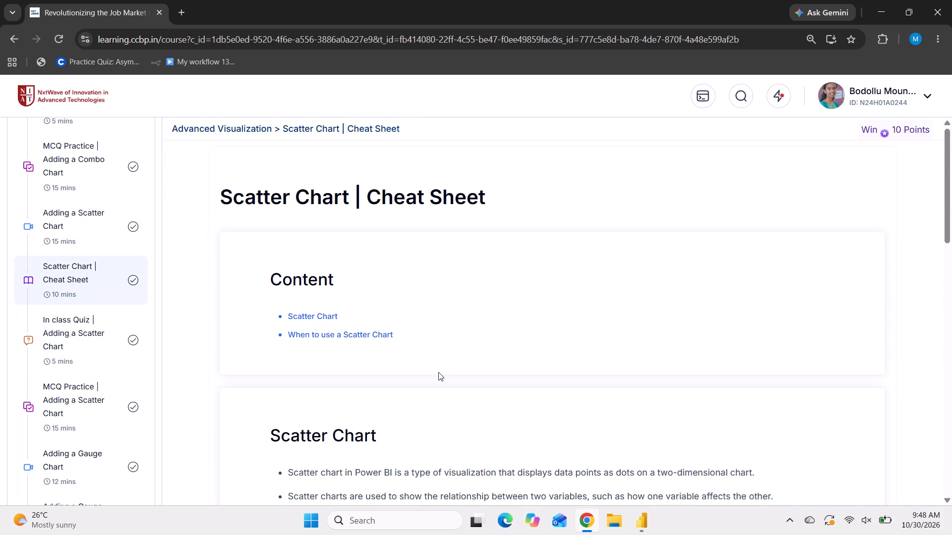
scroll(438, 372, down, 15)
scroll(438, 372, up, 4)
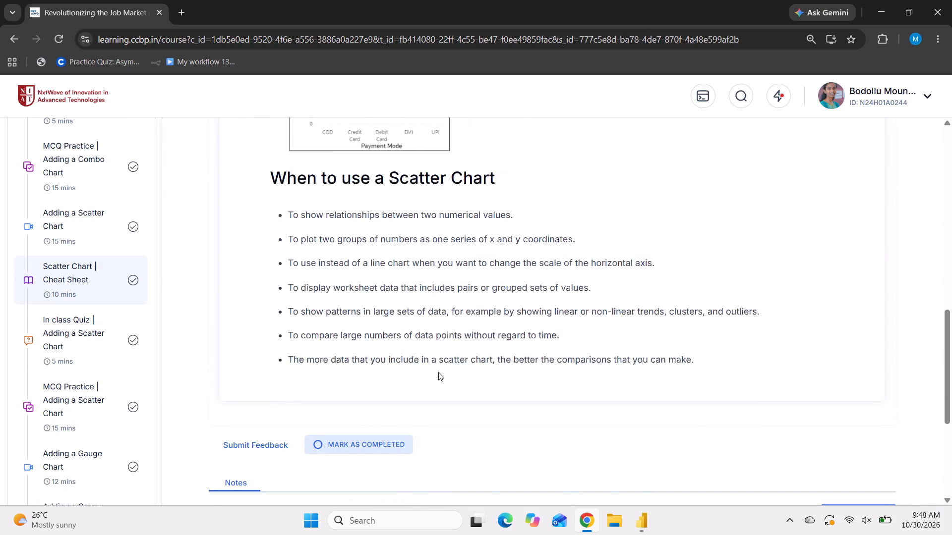
scroll(438, 372, up, 1)
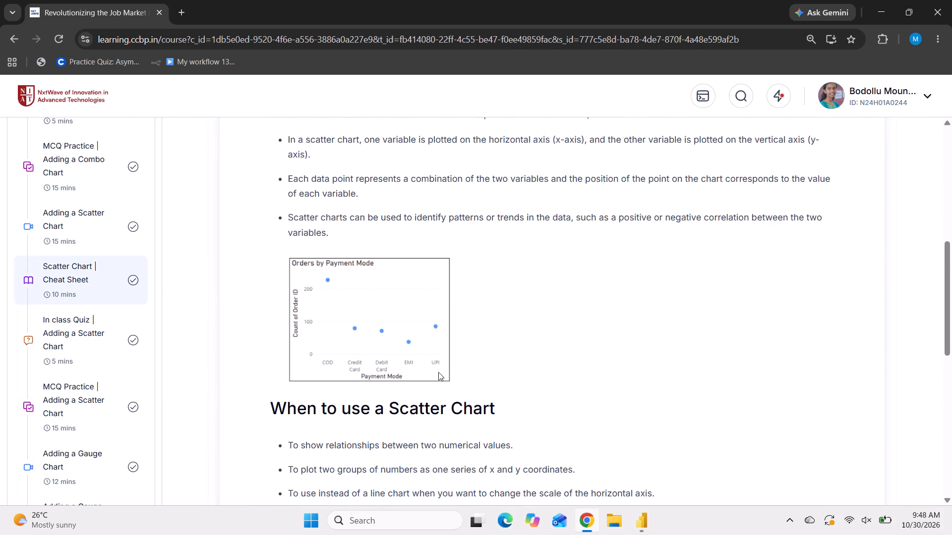
Open the Adding a Scatter Chart lesson's slides and examine the hands-on steps for assigning the chart's data fields.
click(73, 216)
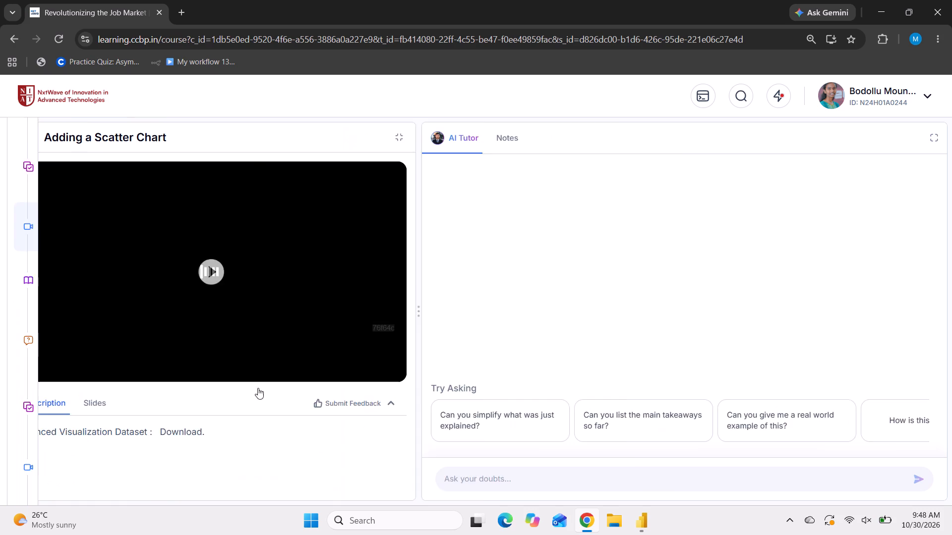
scroll(258, 388, down, 4)
click(86, 456)
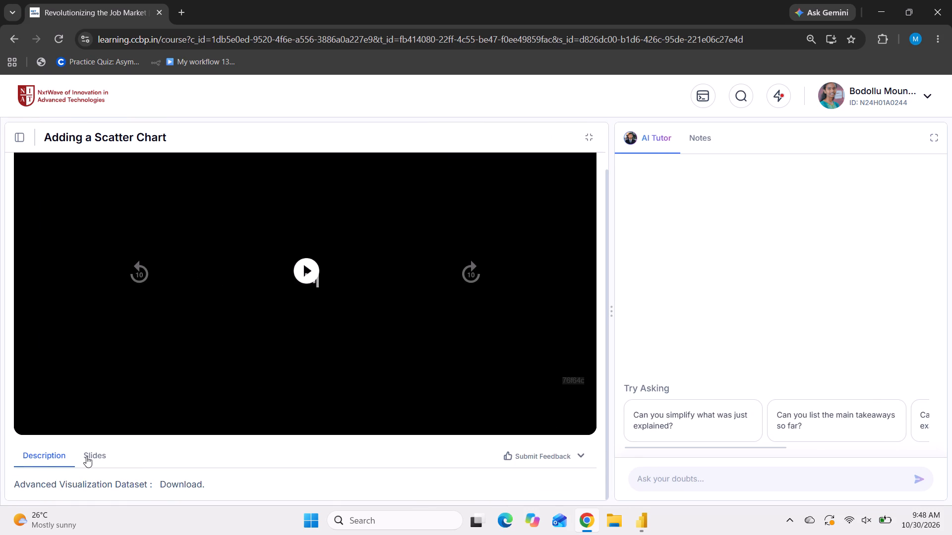
scroll(86, 456, down, 2)
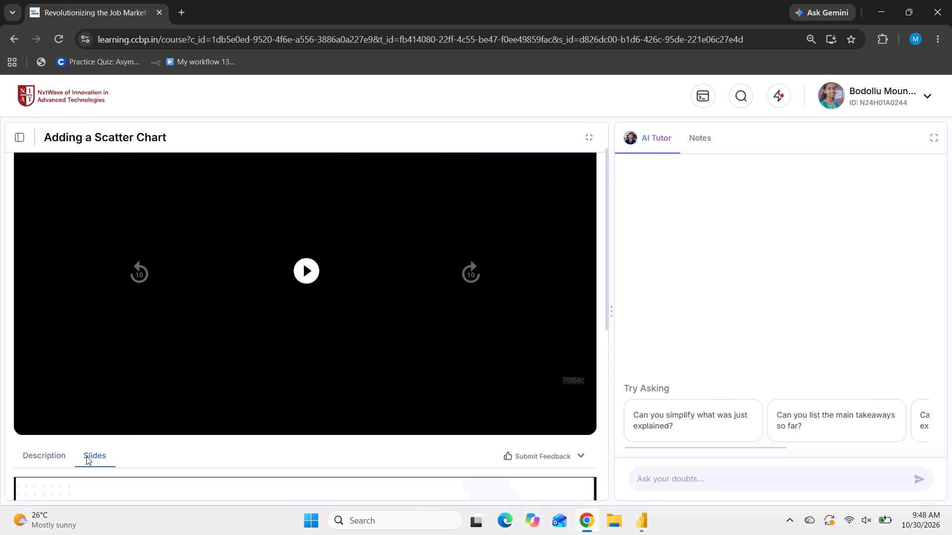
scroll(86, 456, down, 3)
scroll(159, 482, down, 2)
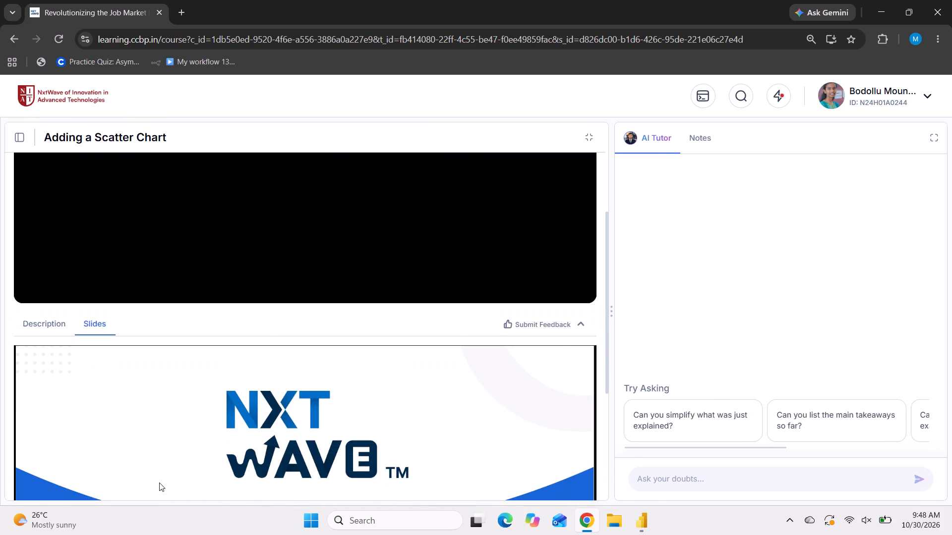
scroll(159, 482, down, 4)
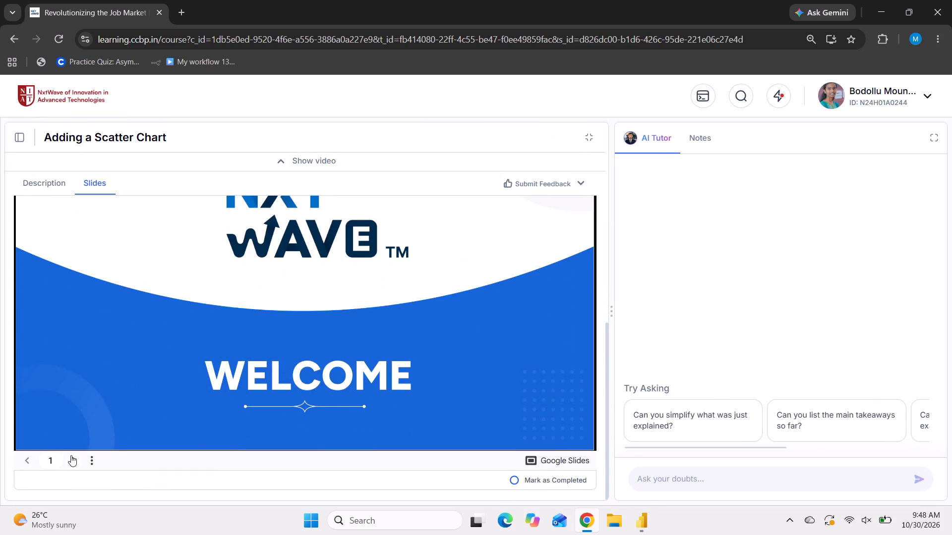
triple_click(71, 455)
click(71, 455)
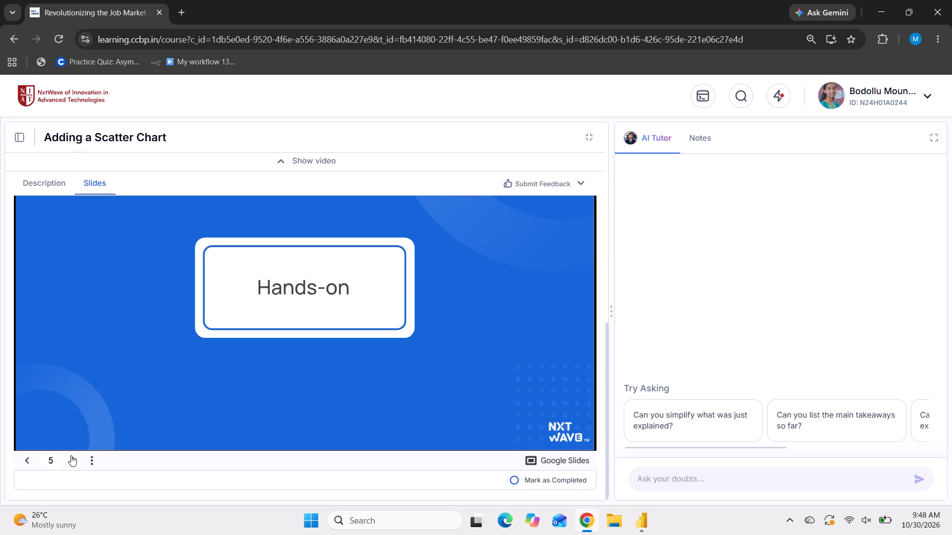
click(71, 455)
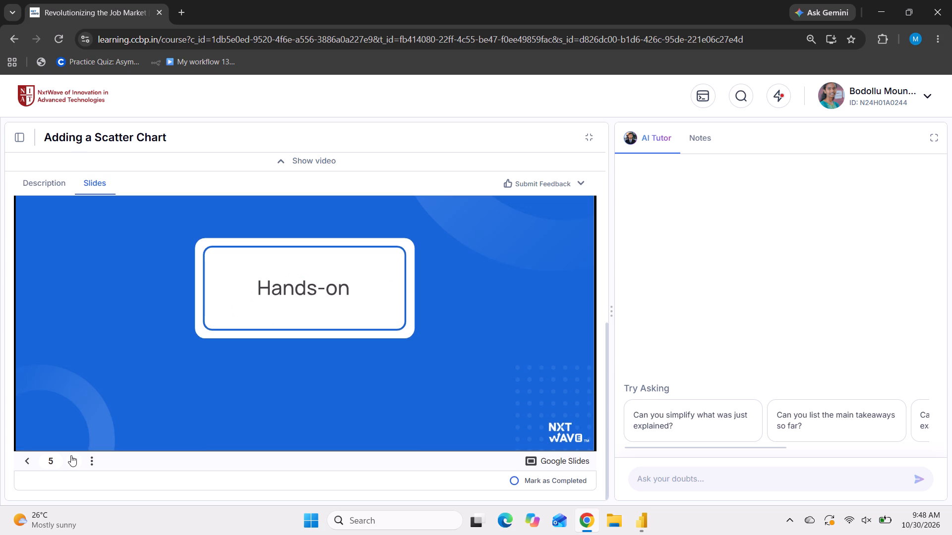
click(71, 455)
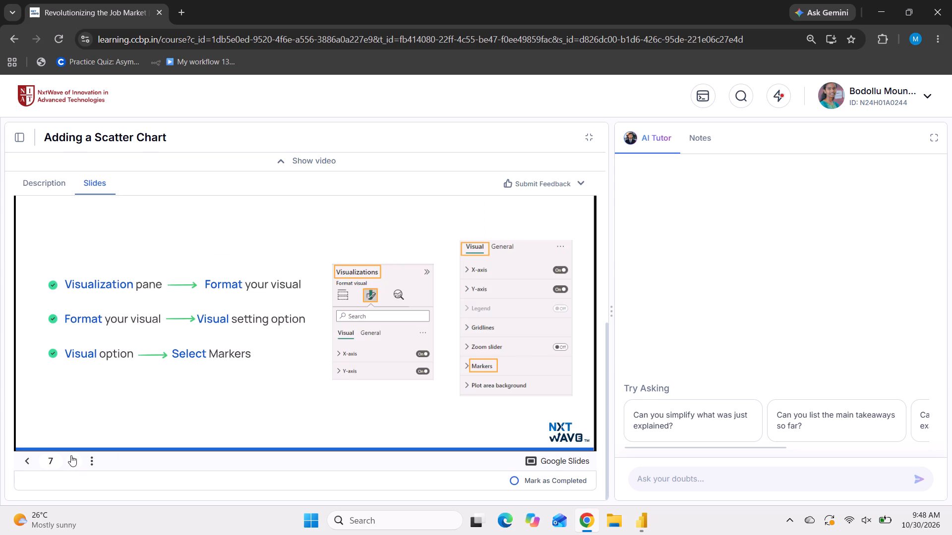
key(Left)
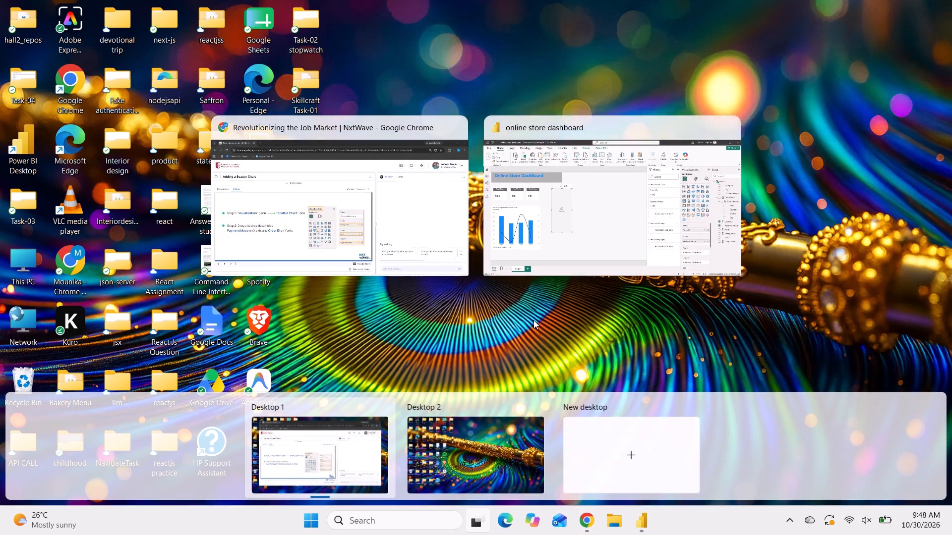
Switch to Power BI and remove the Order ID and Payment Mode fields from the scatter chart.
click(568, 205)
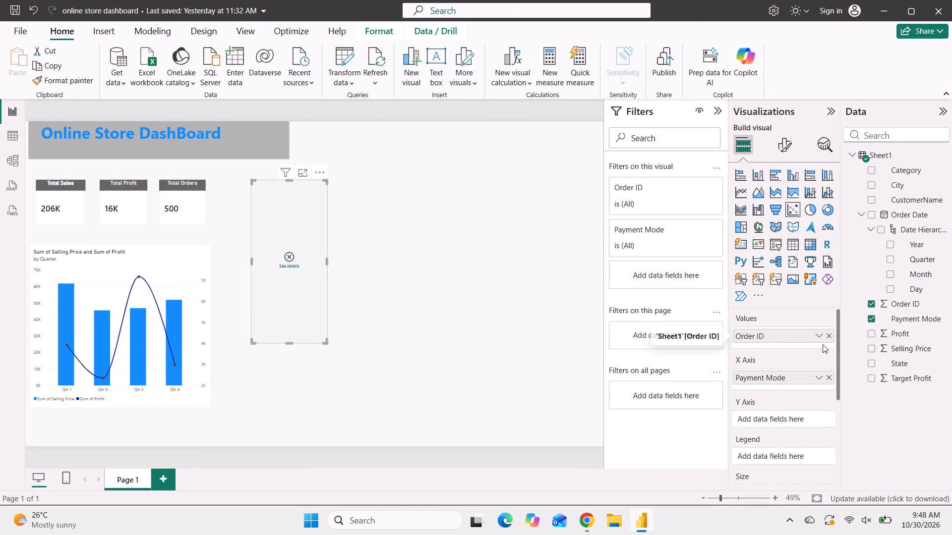
click(834, 336)
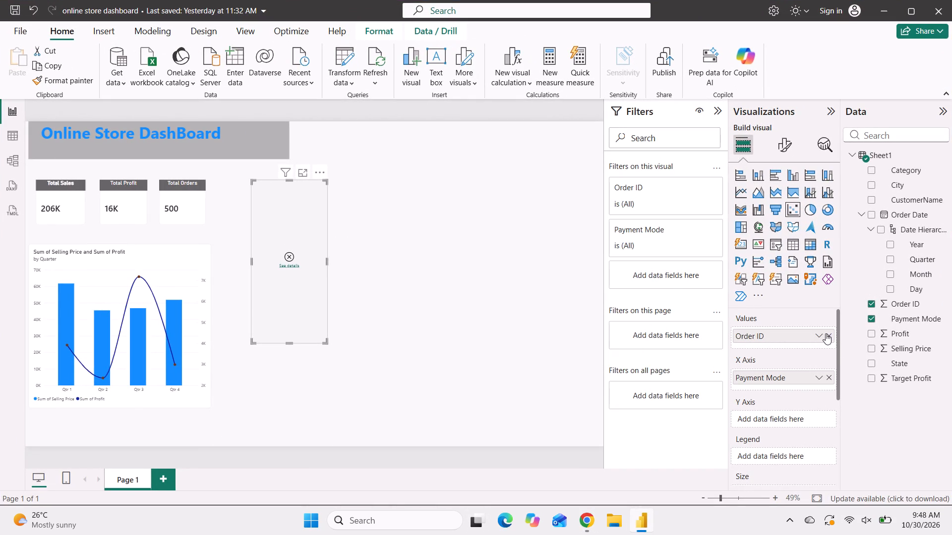
click(826, 333)
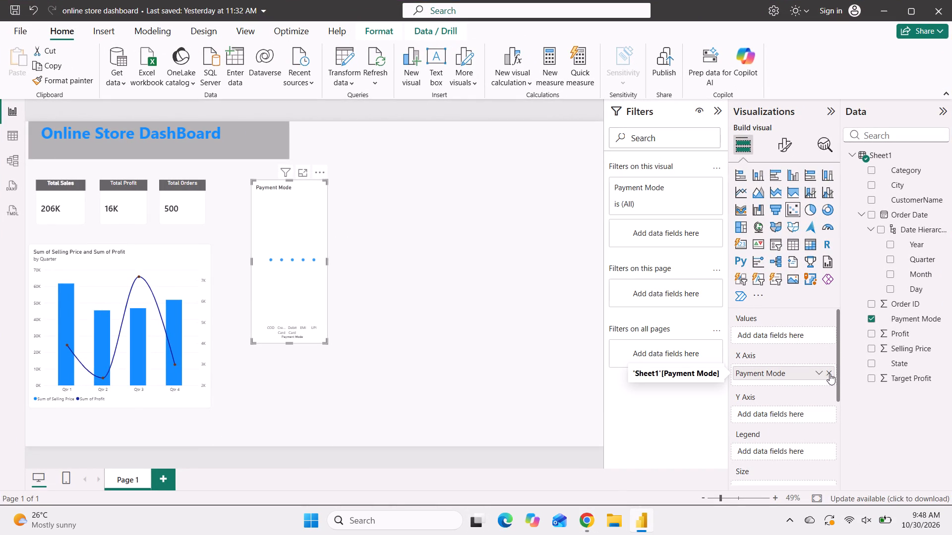
click(830, 374)
Following the lesson slide in Chrome, add Selling Price to the scatter chart's X Axis and Profit to its Y Axis.
drag(886, 346, 854, 353)
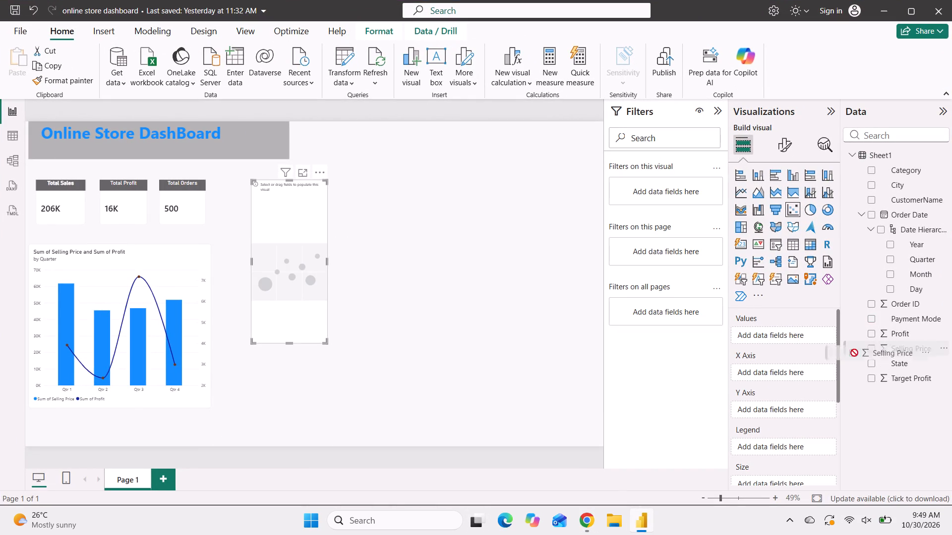
drag(854, 353, 788, 367)
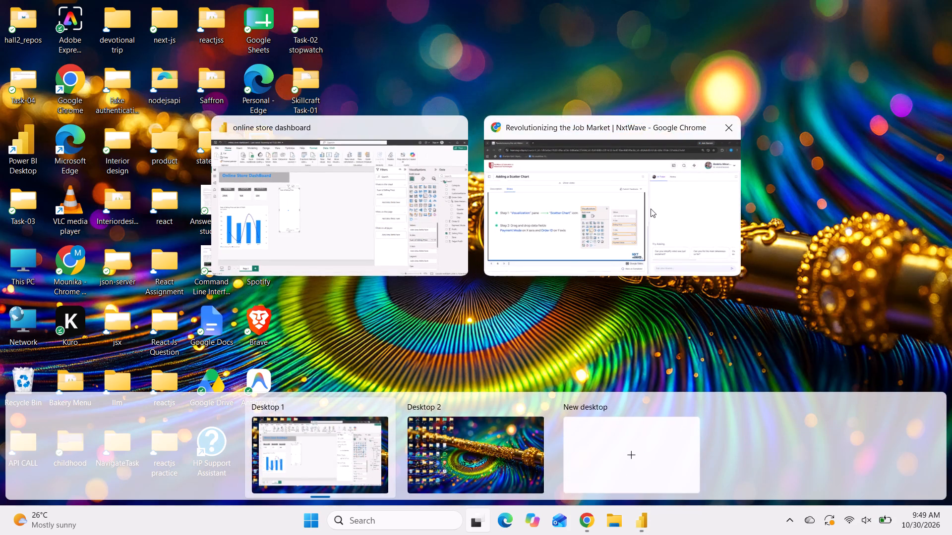
click(651, 205)
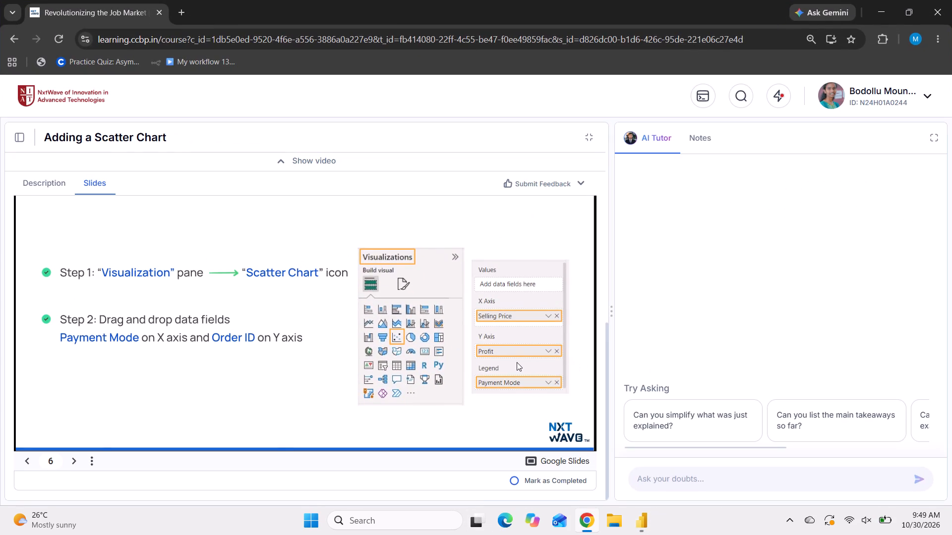
click(554, 232)
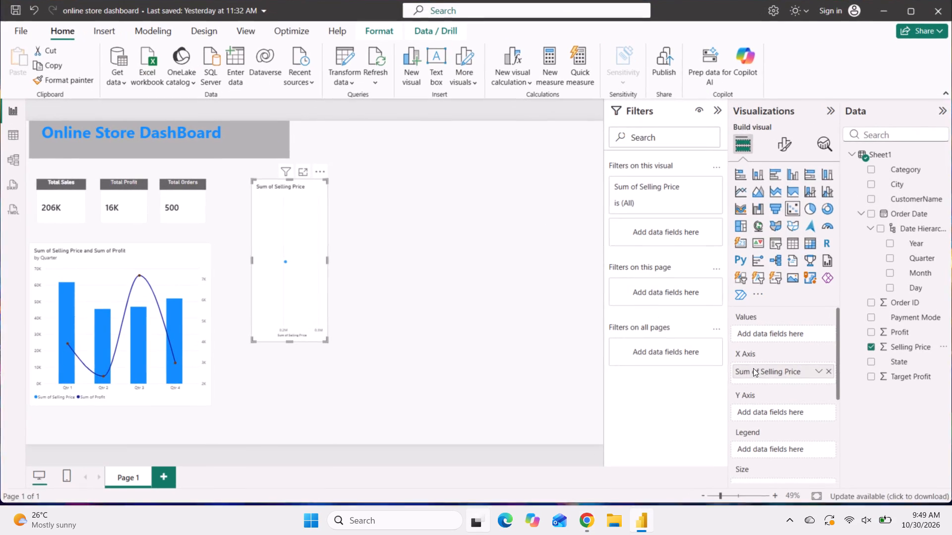
drag(899, 330, 765, 411)
Recheck the lesson slide in Chrome, and in Power BI add Payment Mode to the scatter chart's Legend.
click(664, 235)
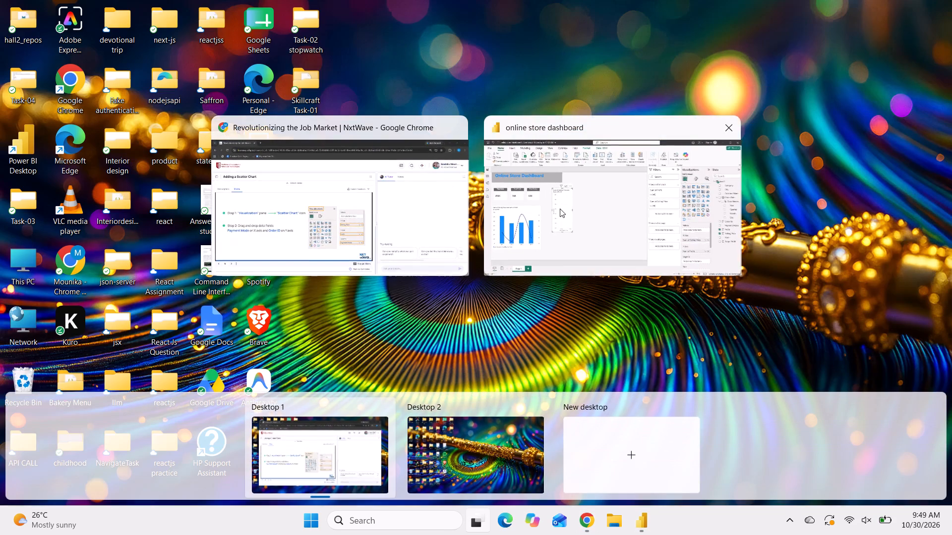
click(561, 208)
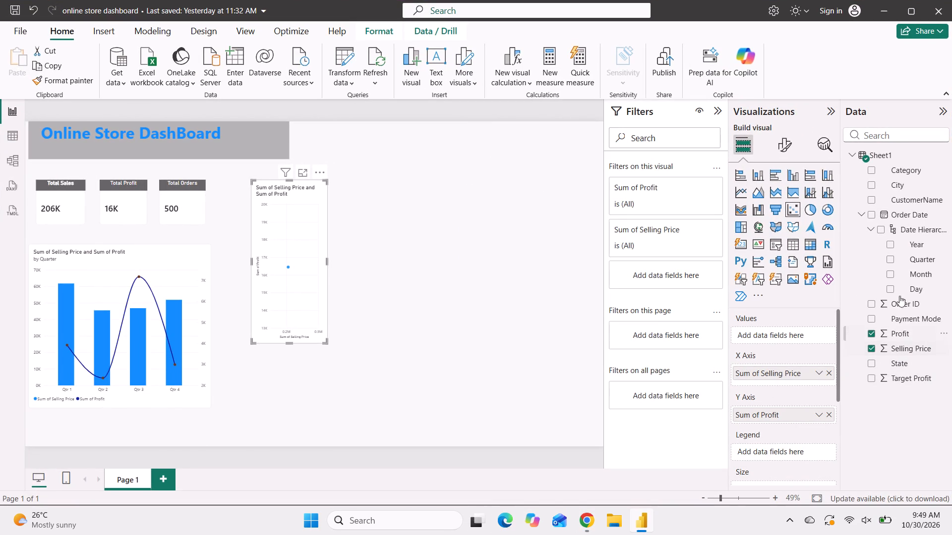
drag(904, 318, 783, 448)
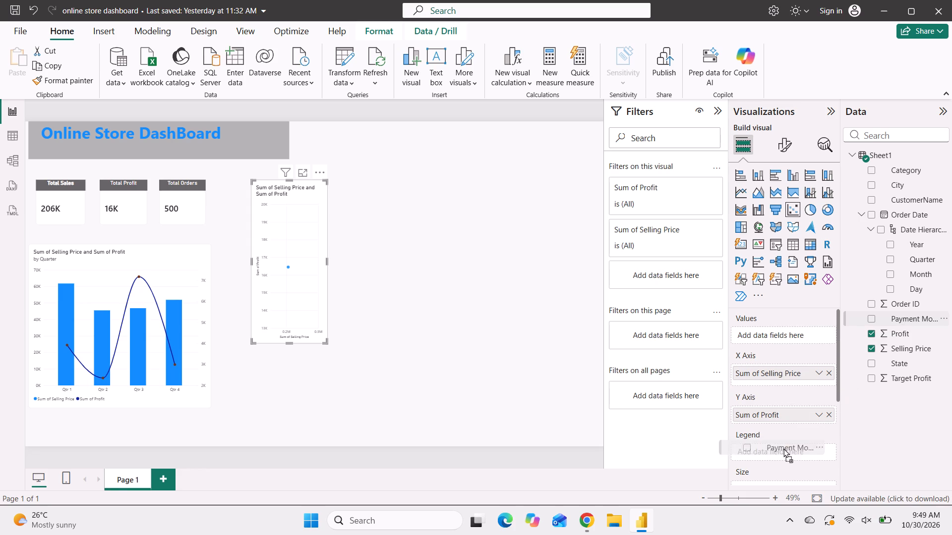
drag(783, 448, 791, 450)
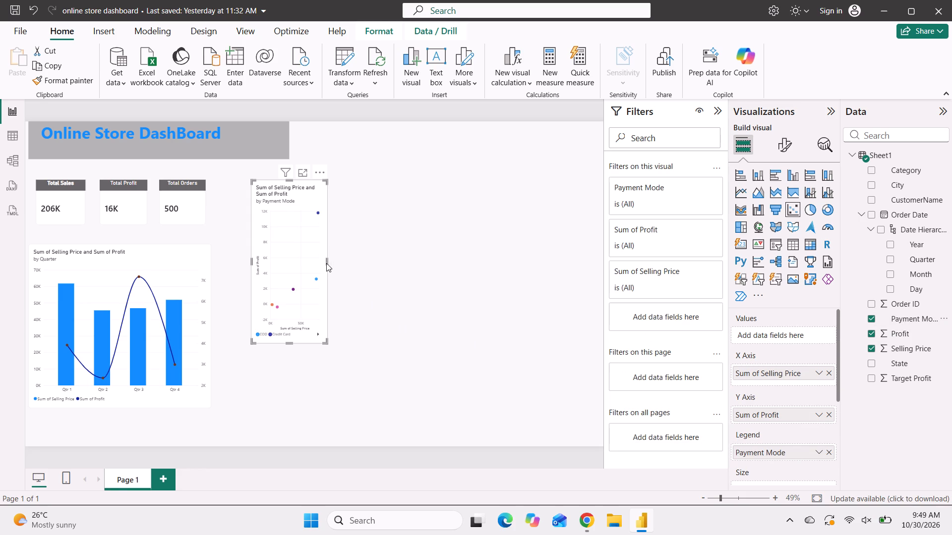
Resize the scatter chart to nearly three times its width and slightly reduce its height from the bottom edge.
drag(327, 263, 474, 250)
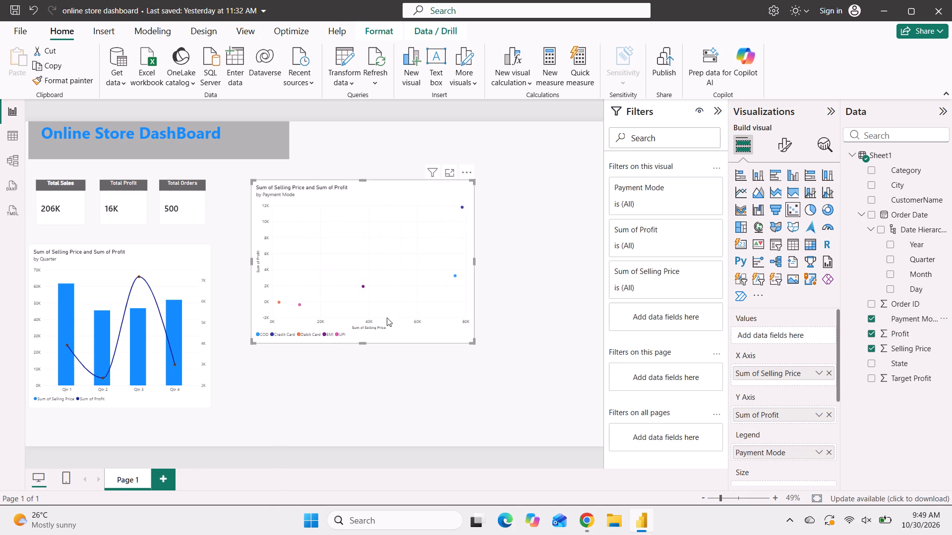
drag(362, 341, 362, 333)
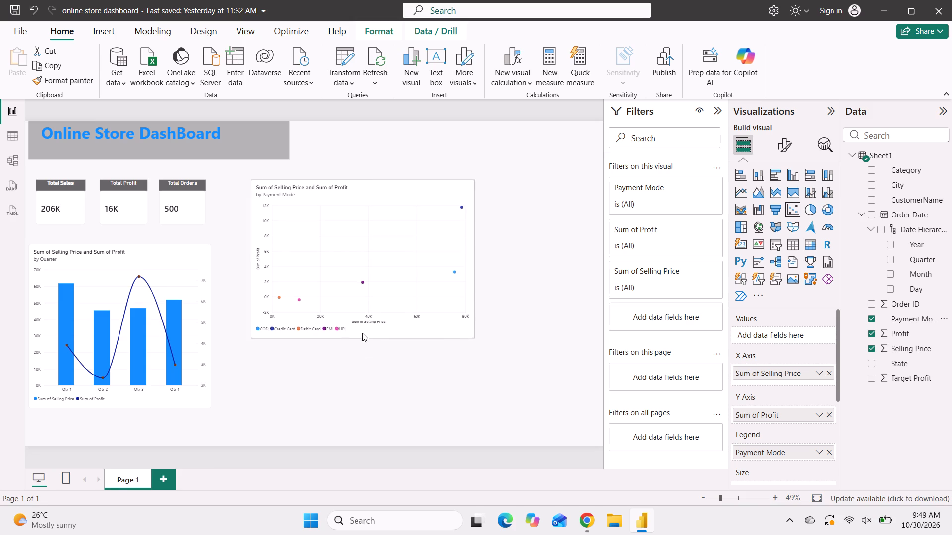
drag(362, 333, 365, 332)
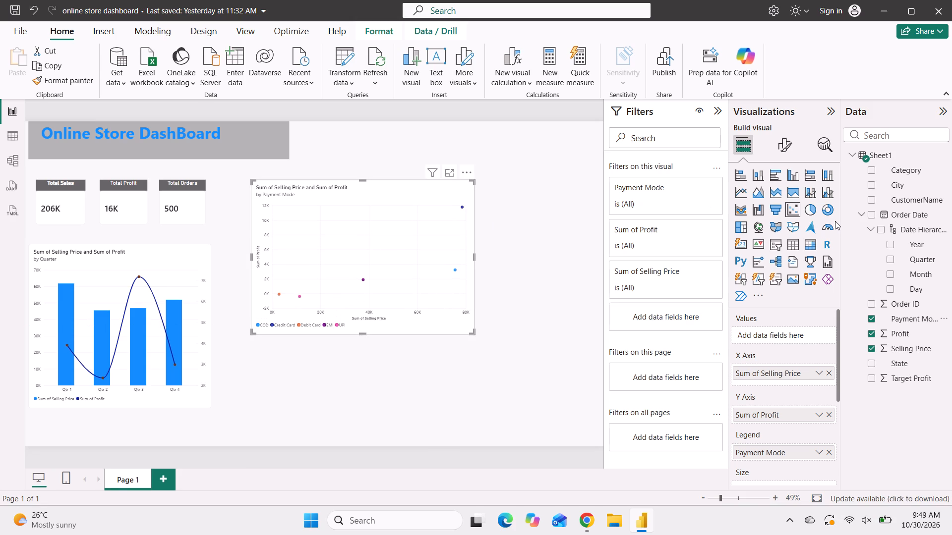
Set the scatter chart's title text to "Count of Order ID" and deselect the chart.
click(787, 141)
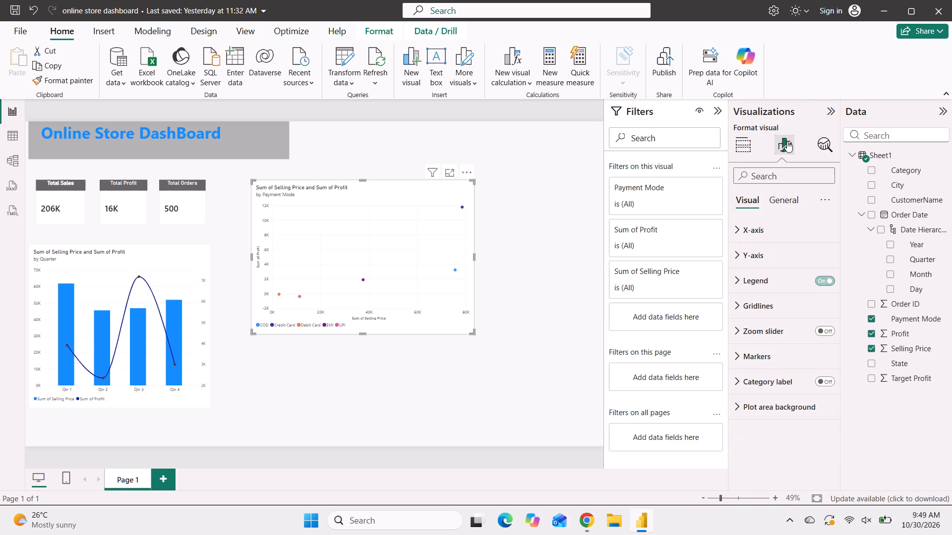
click(786, 197)
click(771, 255)
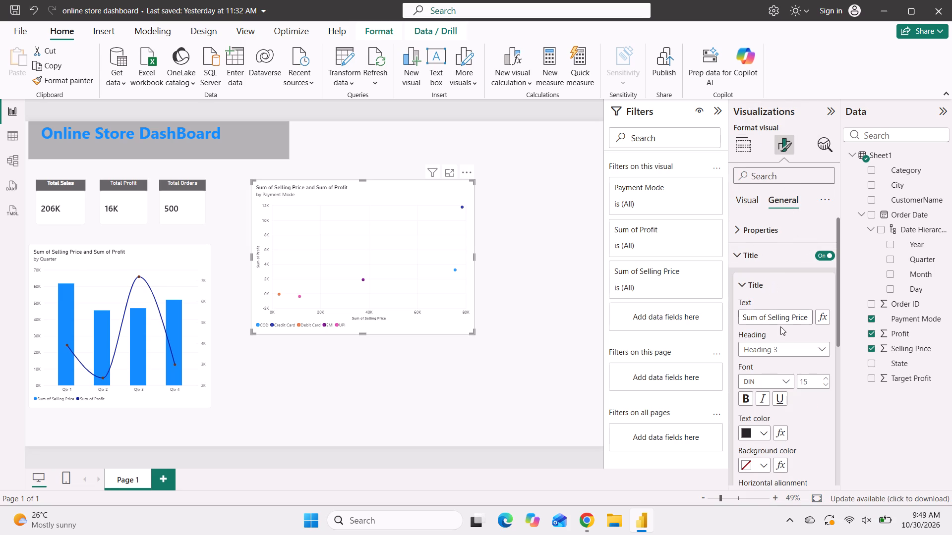
triple_click(779, 314)
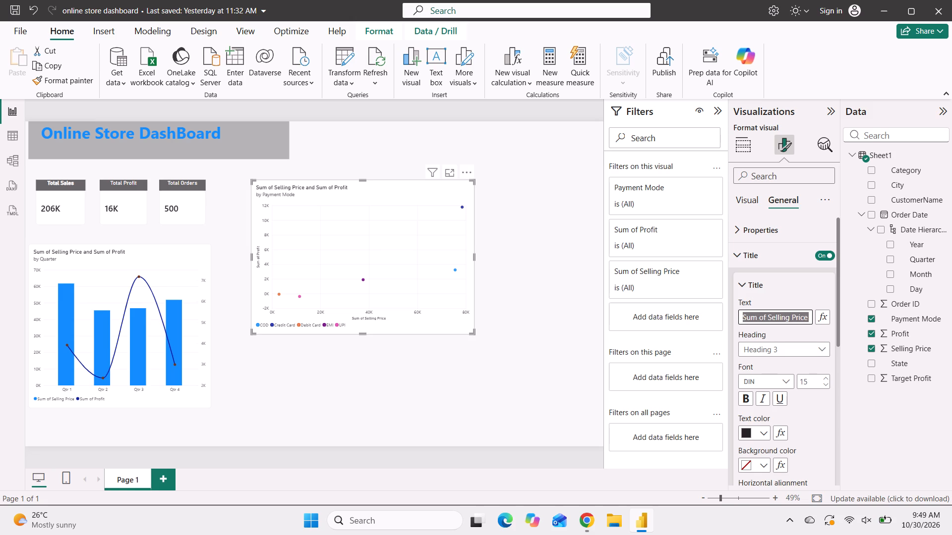
key(c)
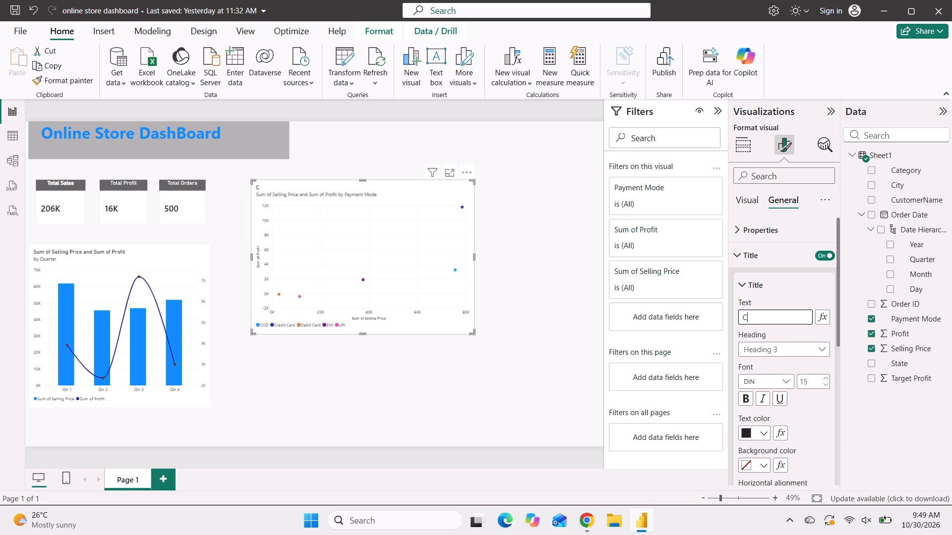
text(ount of o)
text(rder)
key(space)
key(i)
key(BackSpace)
key(shift+i)
key(shift+d)
key(Left)
key(Left)
key(Left)
key(Left)
key(Left)
key(Left)
key(Left)
key(BackSpace)
key(o)
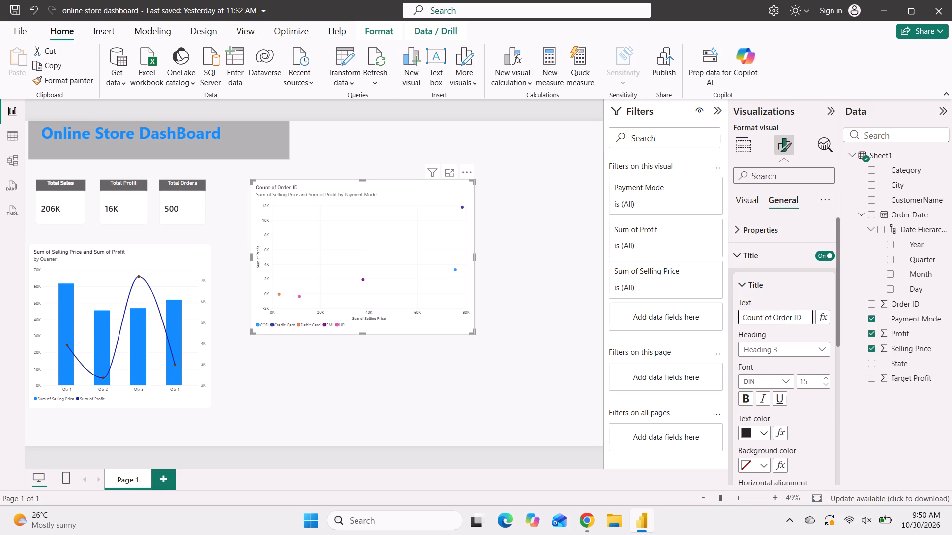
click(507, 351)
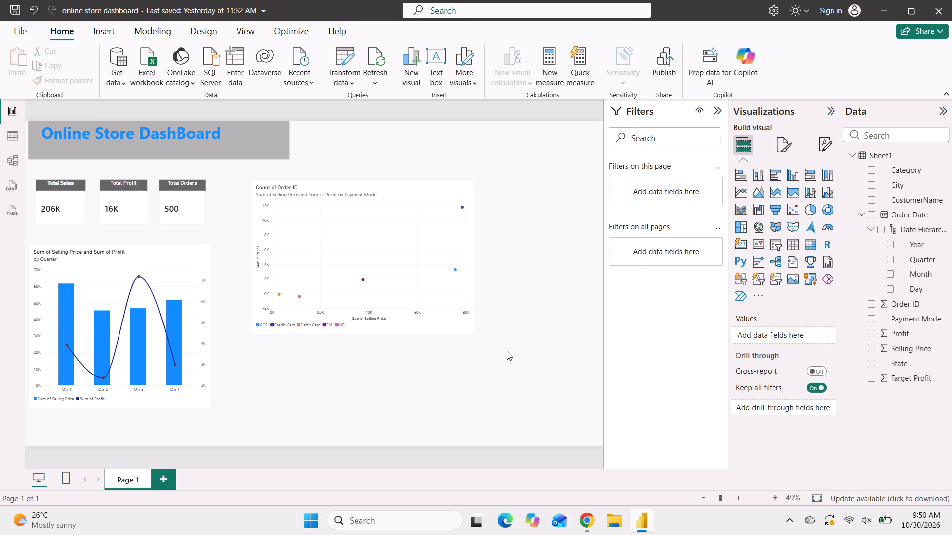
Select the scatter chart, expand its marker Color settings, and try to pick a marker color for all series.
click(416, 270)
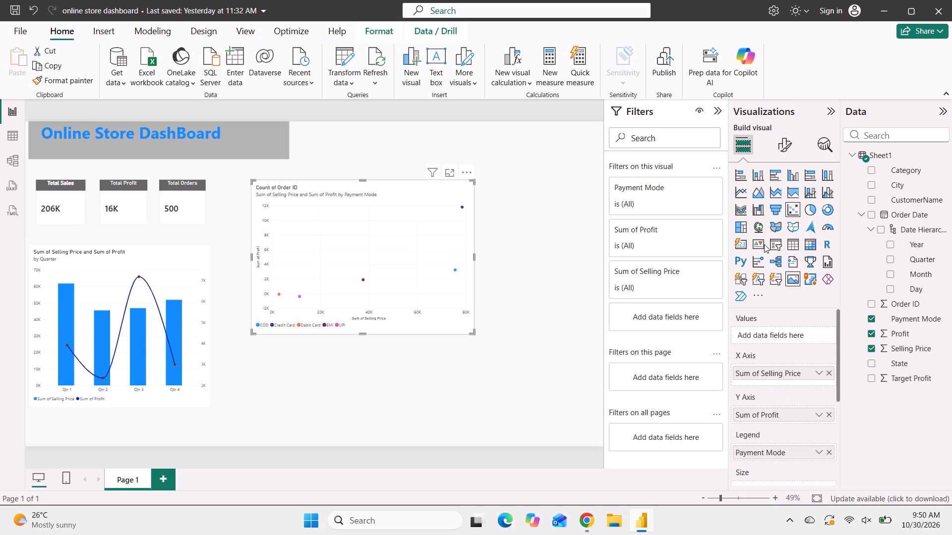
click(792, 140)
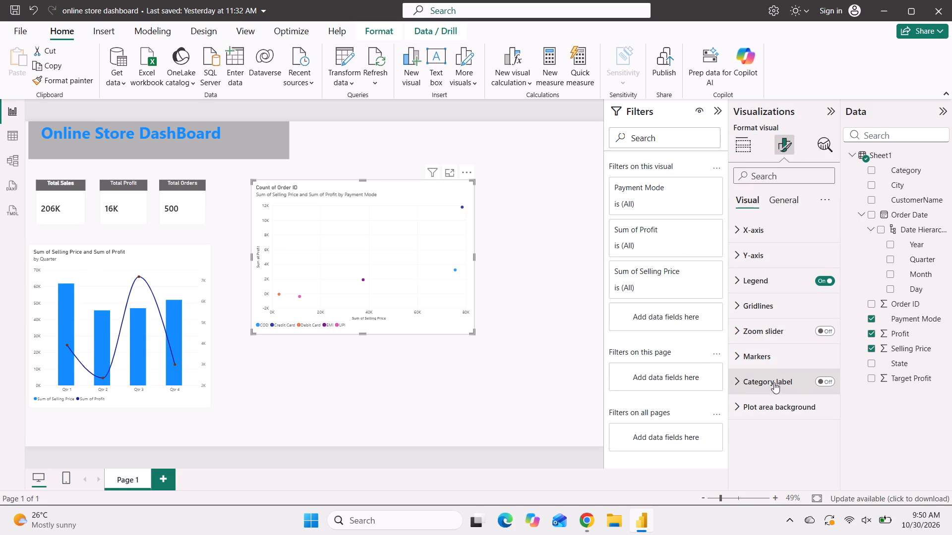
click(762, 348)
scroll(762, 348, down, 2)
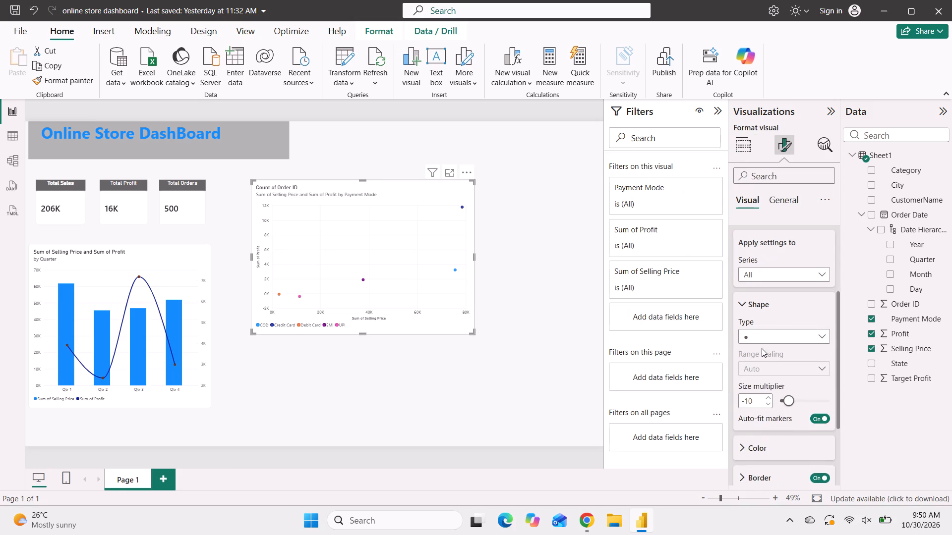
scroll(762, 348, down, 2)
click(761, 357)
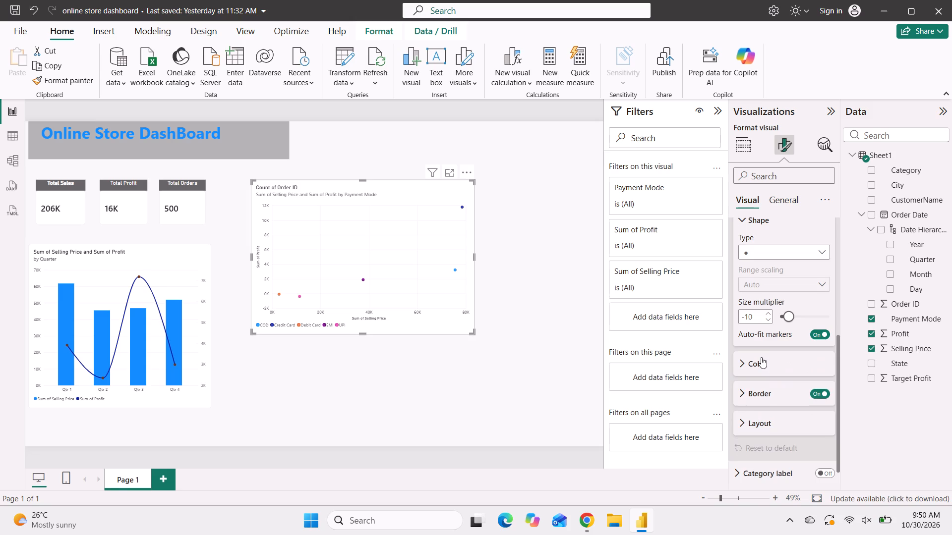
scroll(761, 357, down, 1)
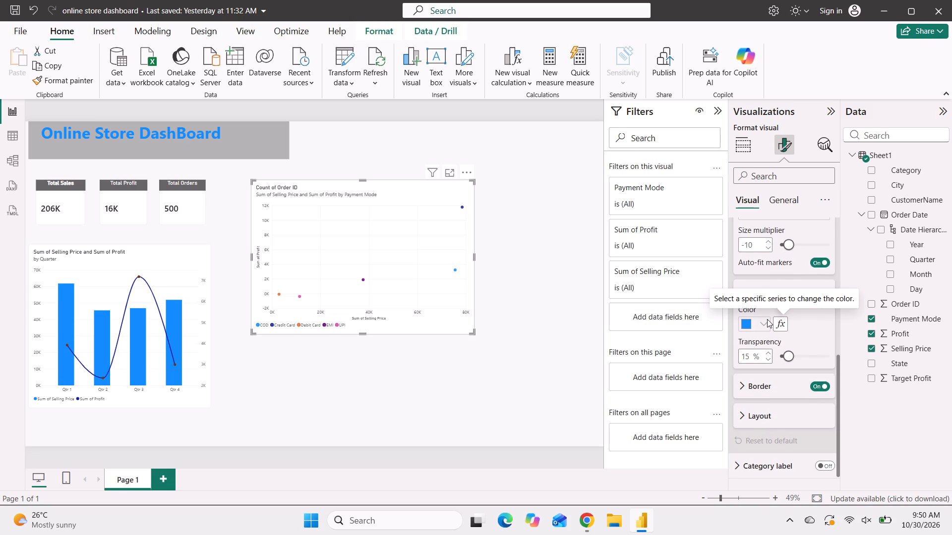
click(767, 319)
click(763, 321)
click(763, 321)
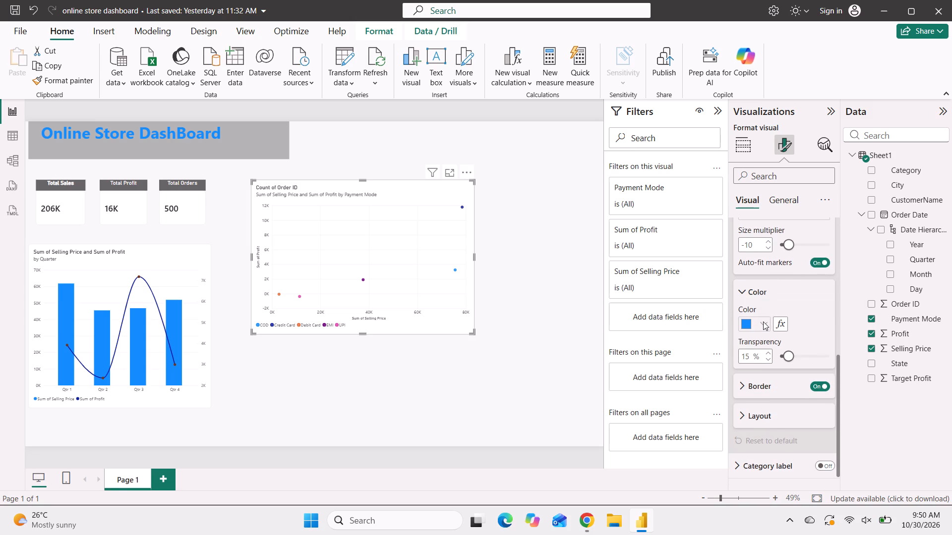
Choose the circle as the scatter chart's marker shape type for all series.
scroll(739, 325, up, 2)
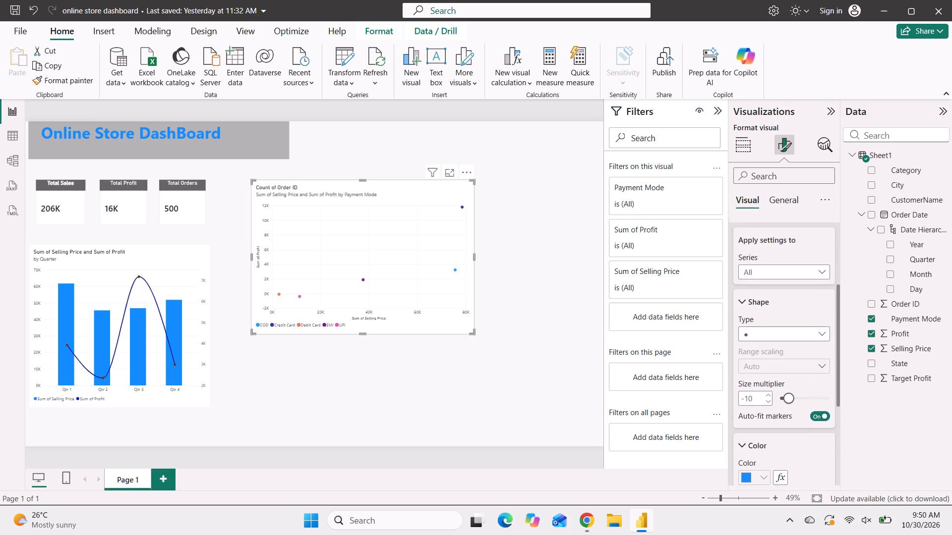
scroll(739, 325, up, 1)
click(765, 339)
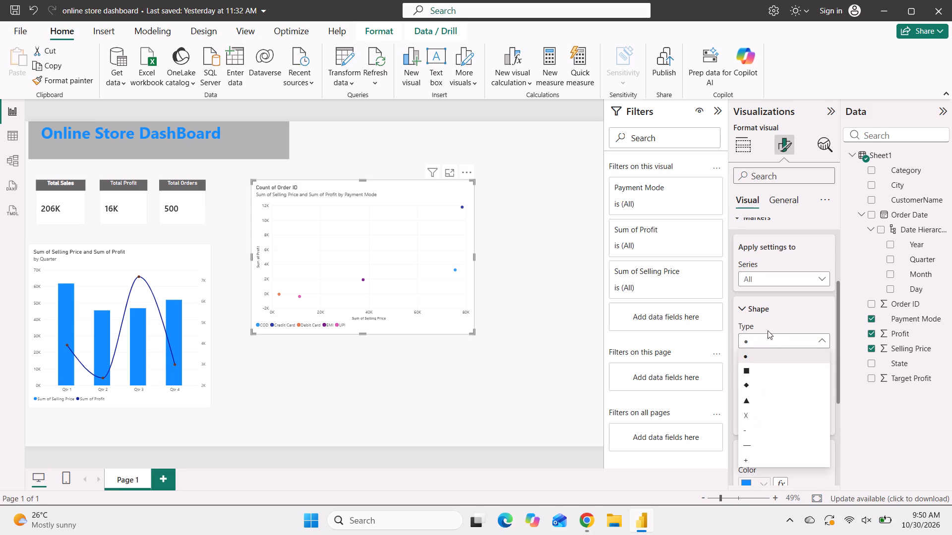
click(749, 354)
Check the scatter chart's general formatting options, including its size properties, and return to the visual settings.
scroll(749, 354, down, 3)
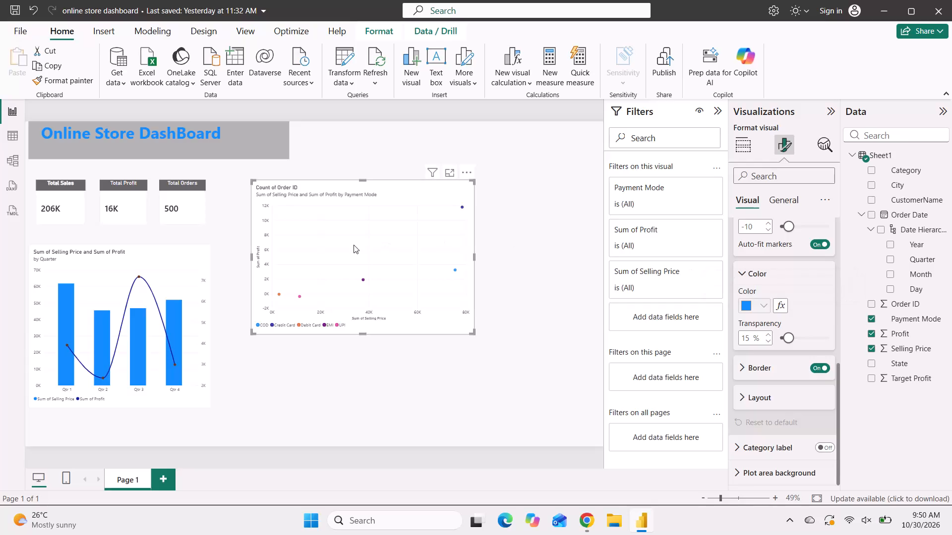
scroll(758, 421, down, 2)
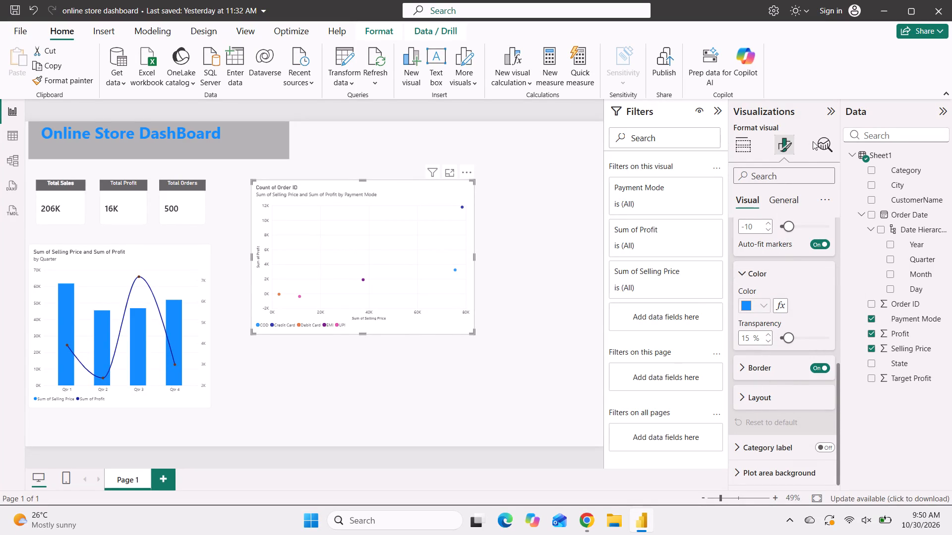
click(776, 201)
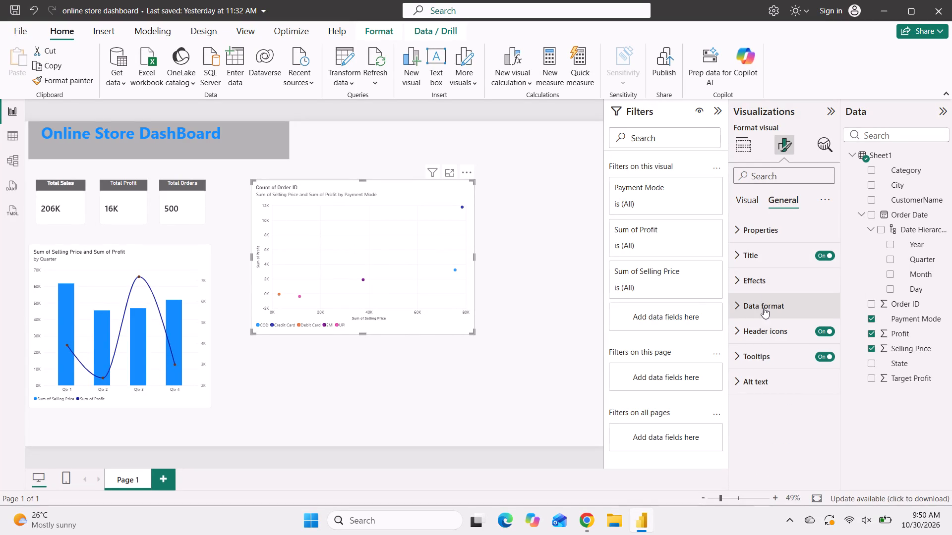
click(759, 232)
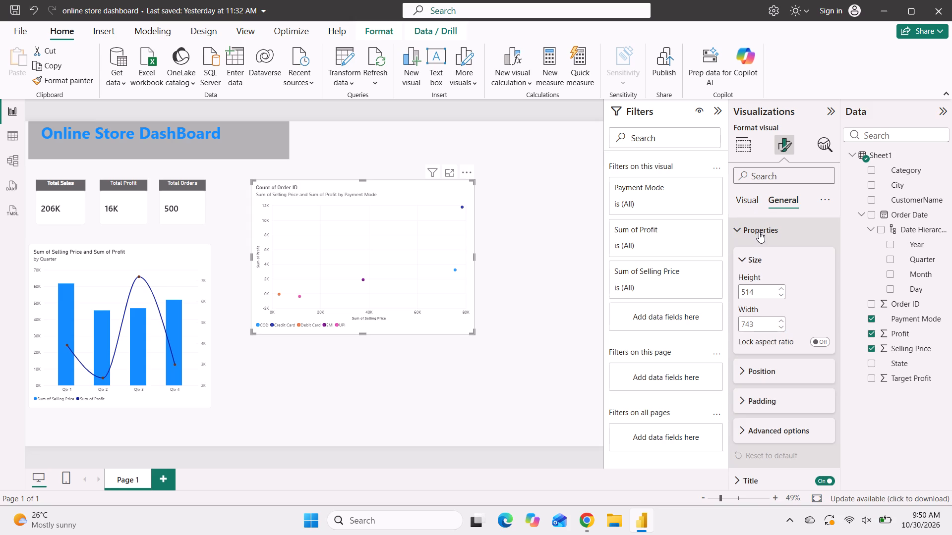
scroll(759, 232, down, 2)
click(741, 198)
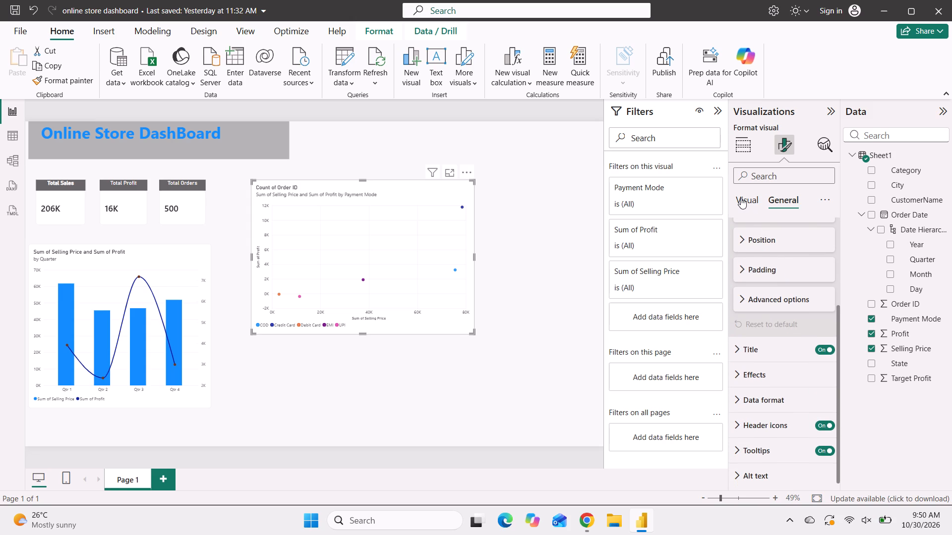
Examine the scatter chart's Markers, Border, Category label and Plot area background settings for the available formatting options.
scroll(774, 295, up, 8)
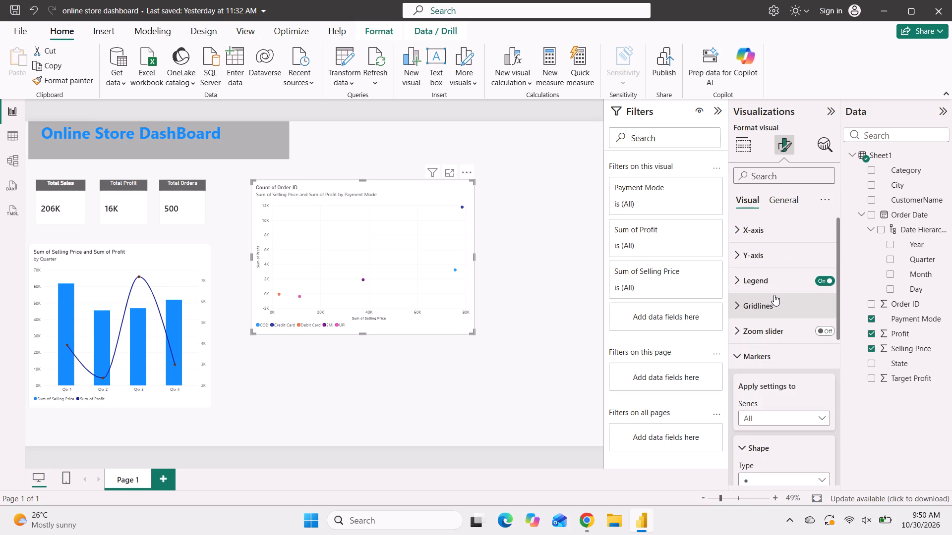
double_click(762, 352)
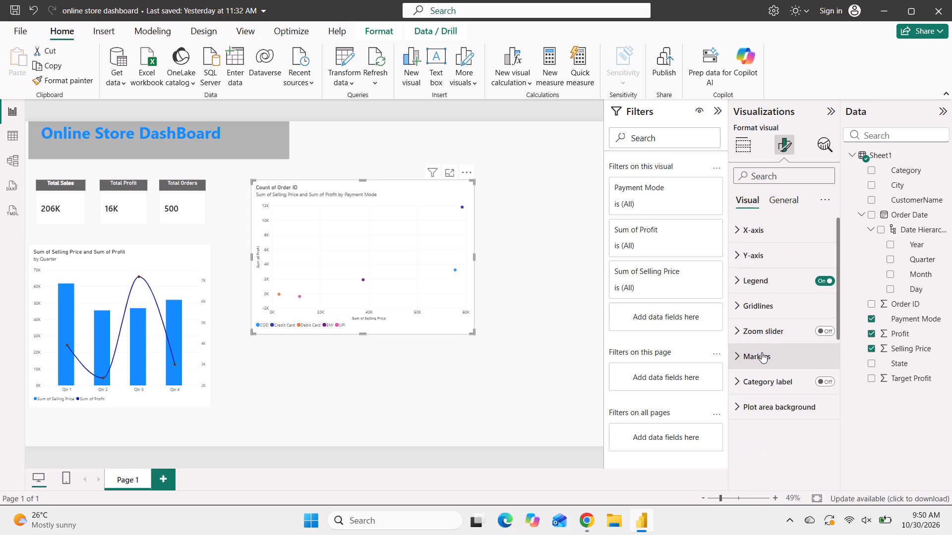
scroll(762, 352, down, 3)
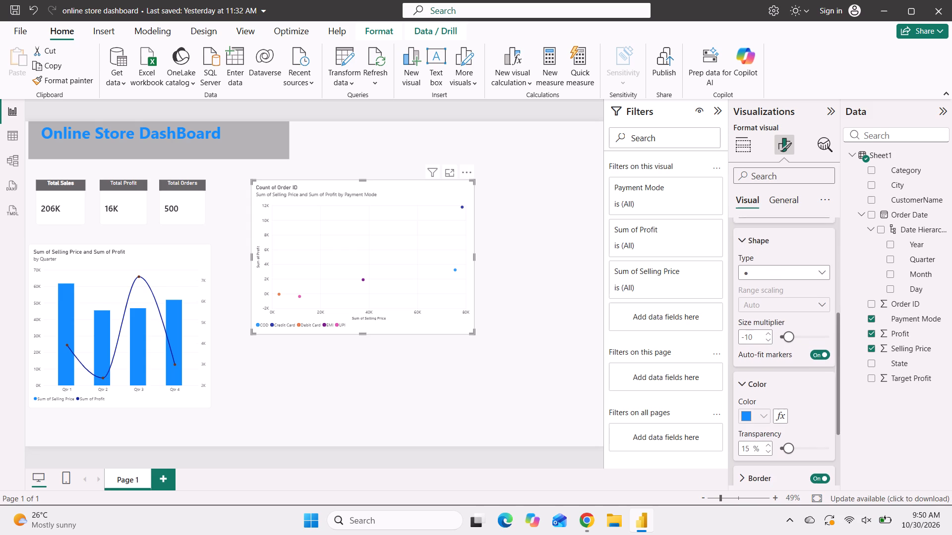
scroll(762, 352, down, 3)
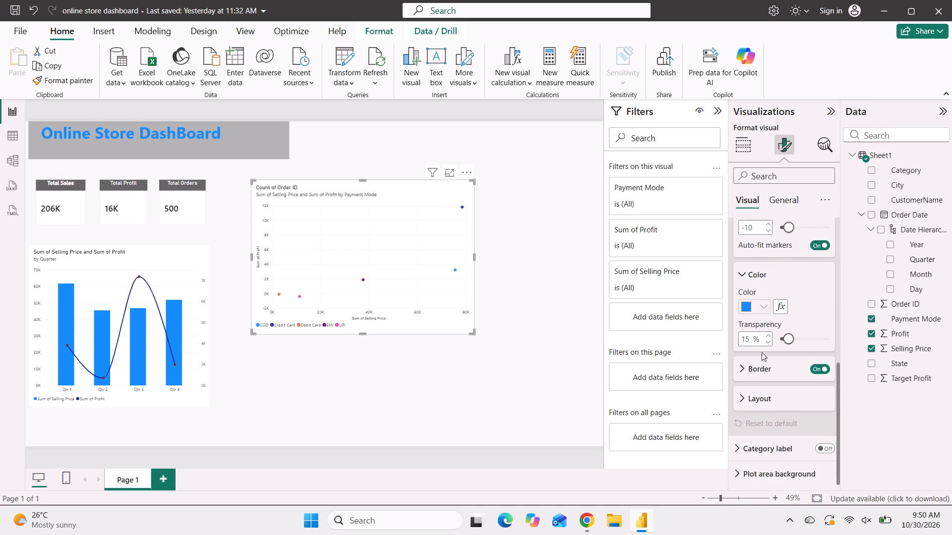
scroll(762, 352, down, 1)
click(767, 371)
scroll(767, 371, down, 4)
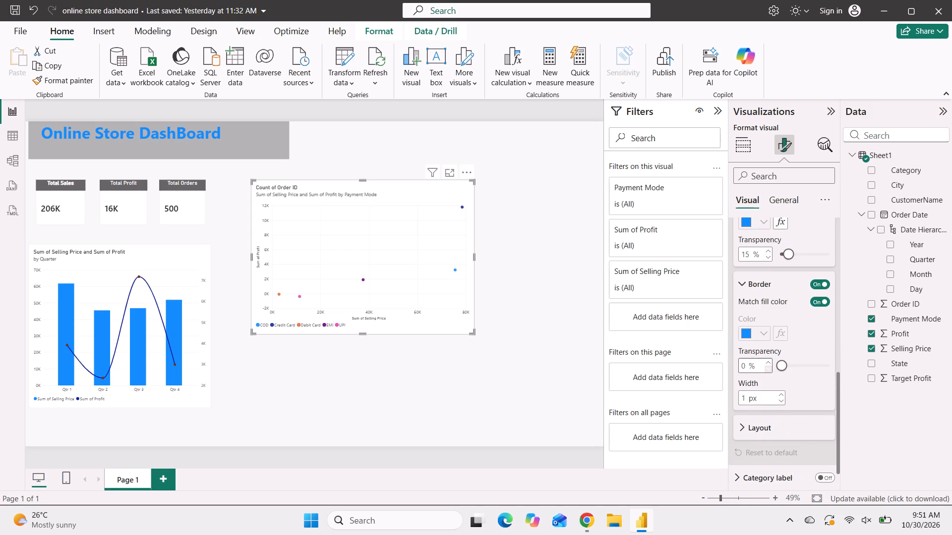
click(773, 456)
scroll(773, 456, down, 5)
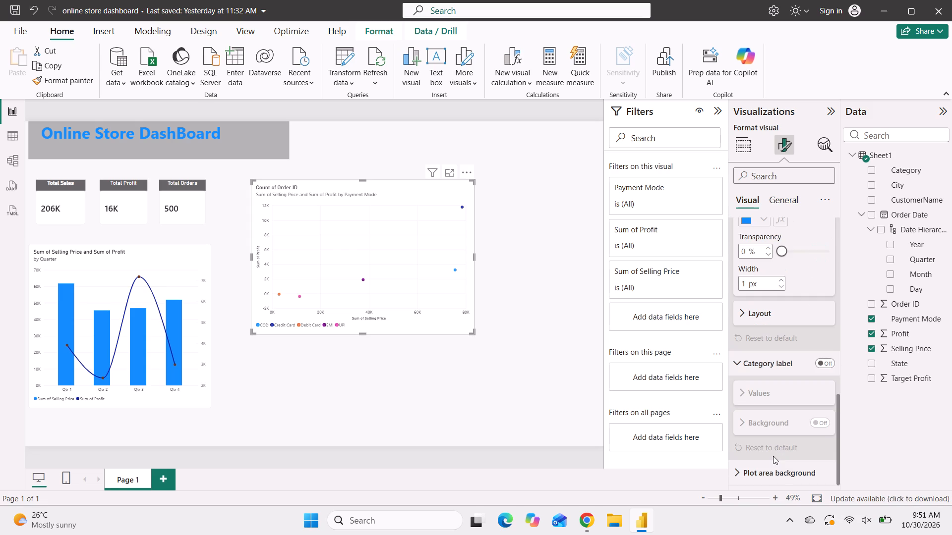
click(779, 475)
scroll(779, 475, down, 6)
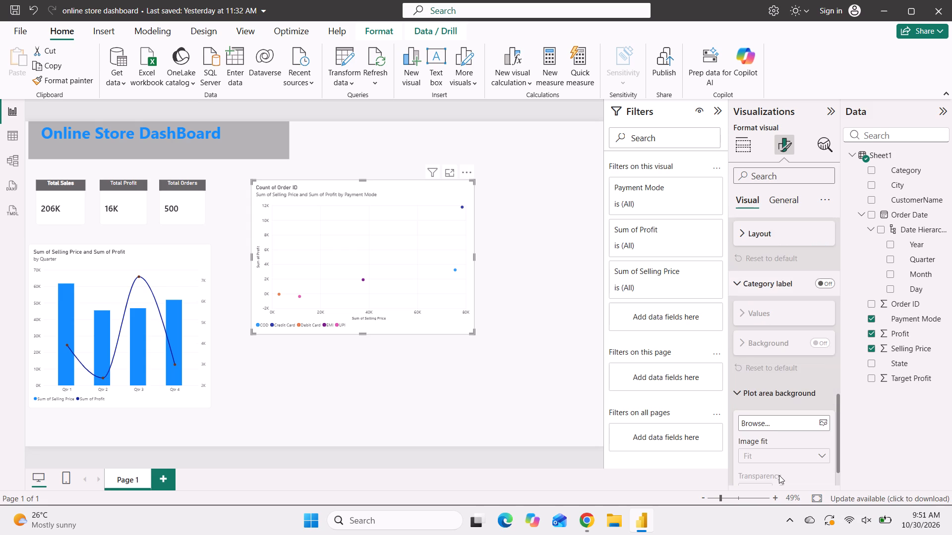
scroll(779, 475, up, 18)
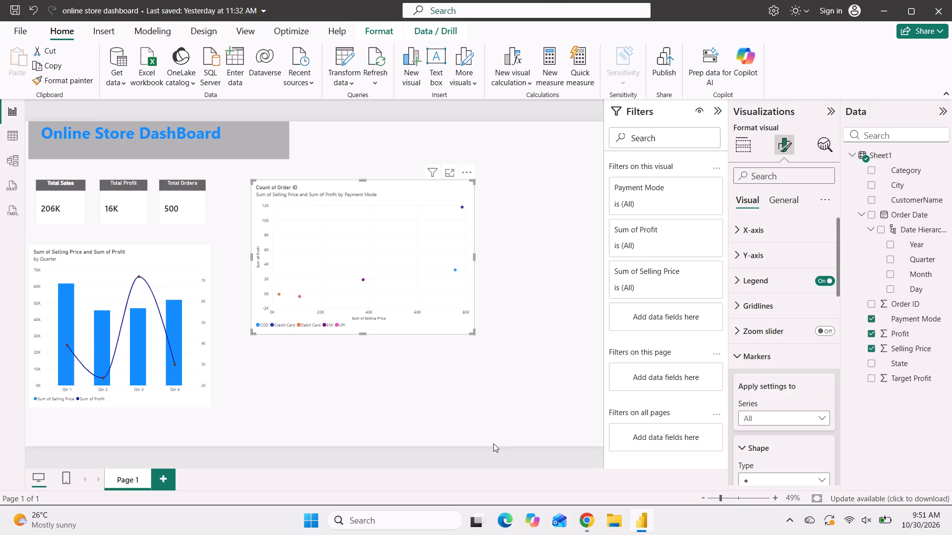
Switch to the lesson in Chrome and advance the Adding a Scatter Chart slides to the marker Style and Type options.
click(557, 216)
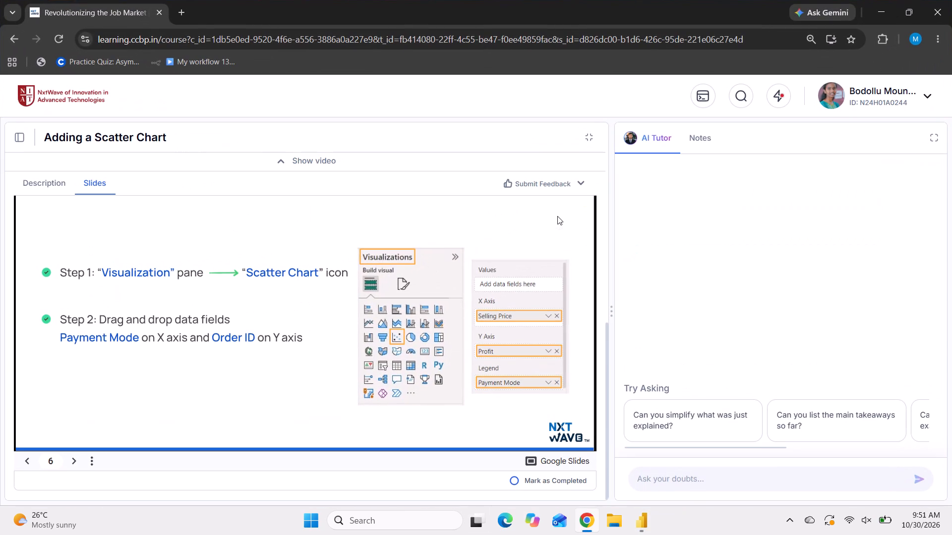
click(564, 298)
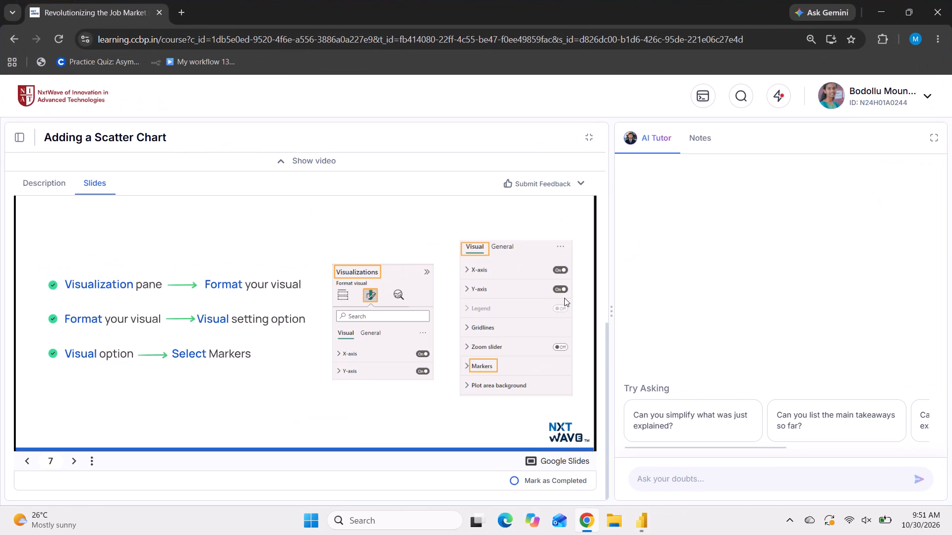
click(564, 298)
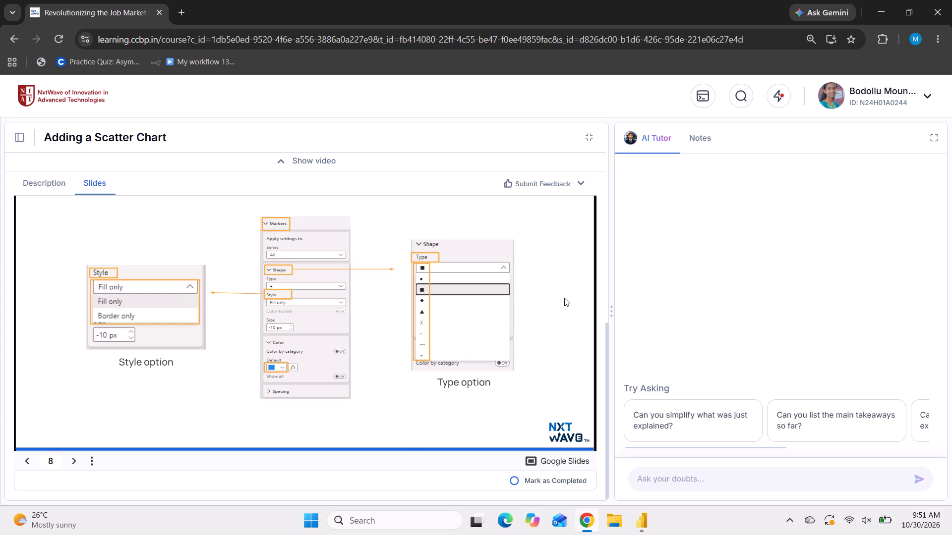
Compare the scatter chart's marker Shape, Color and Border settings in Power BI with the marker options on the lesson slide in Chrome.
click(568, 181)
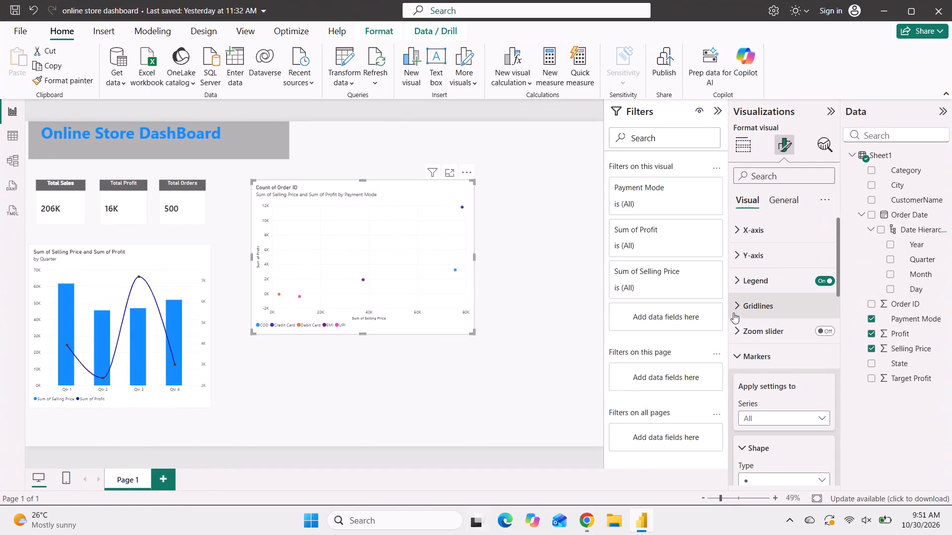
click(769, 351)
click(769, 351)
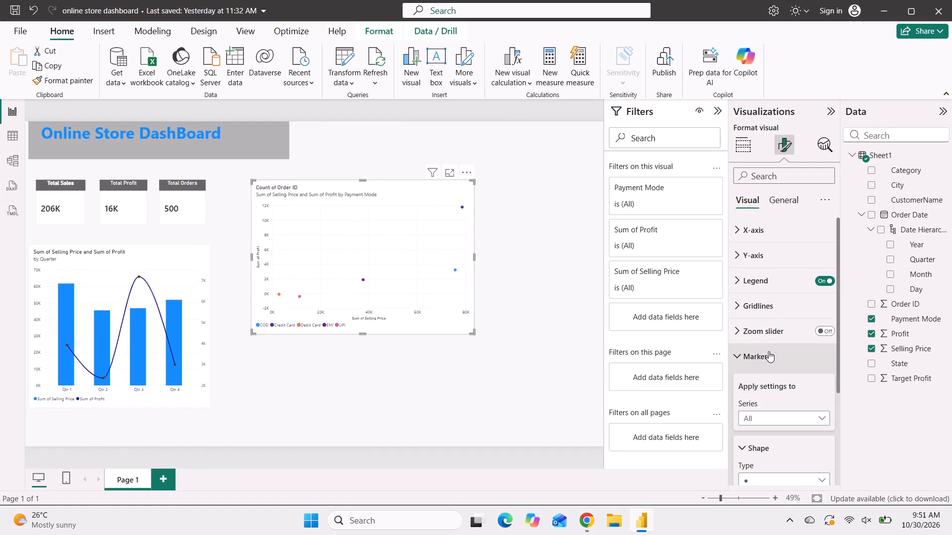
scroll(769, 351, down, 3)
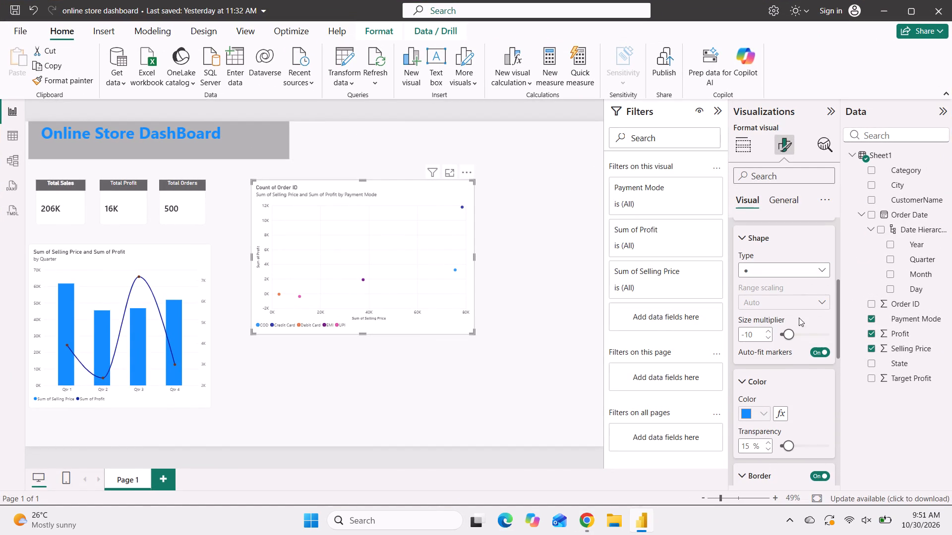
scroll(760, 377, down, 2)
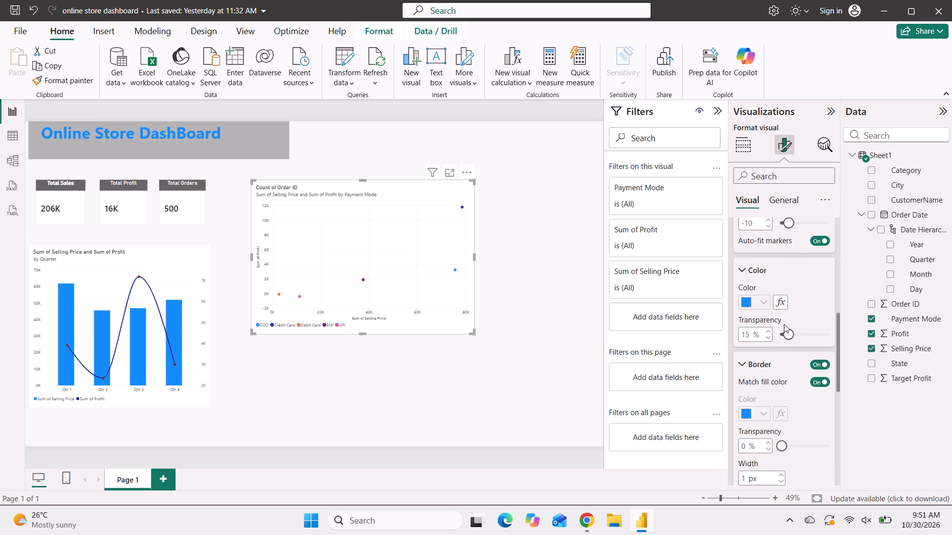
scroll(748, 275, up, 1)
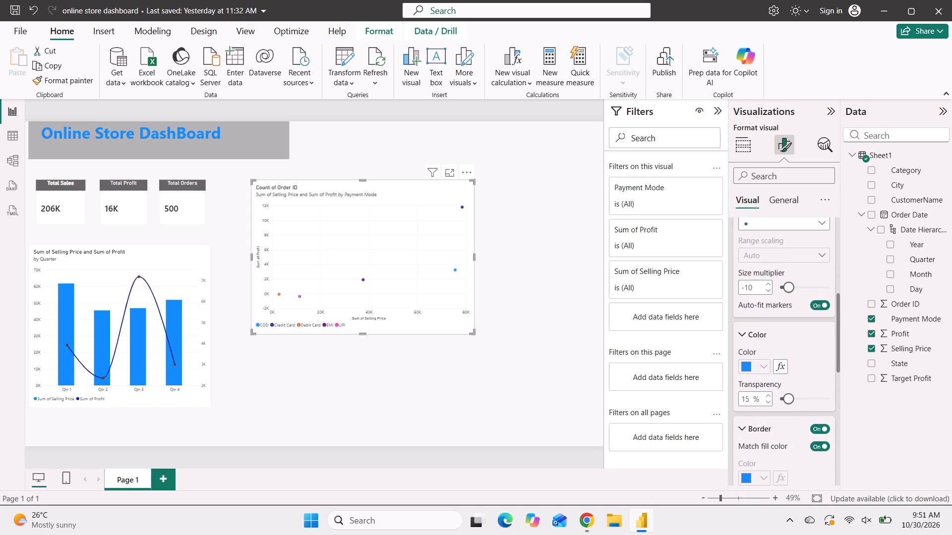
scroll(748, 275, up, 1)
click(628, 236)
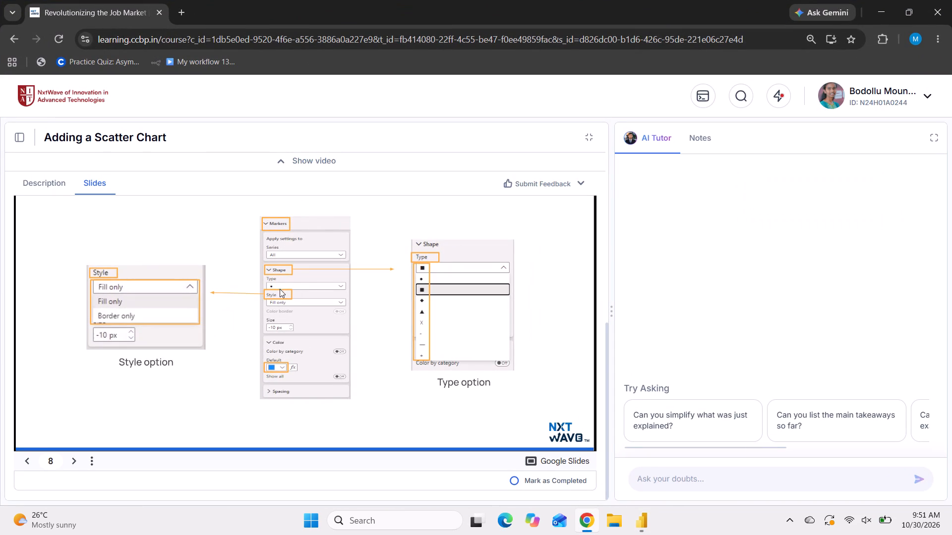
click(528, 217)
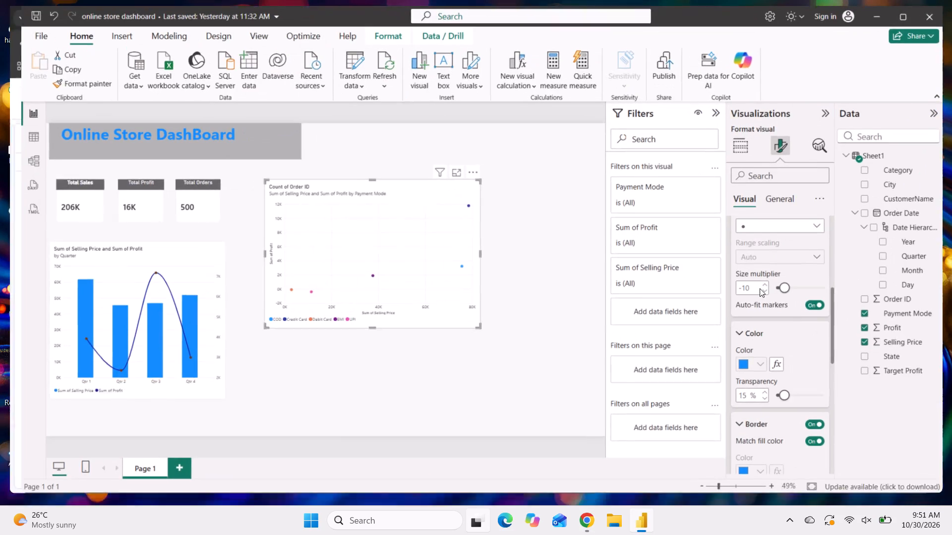
scroll(741, 324, up, 2)
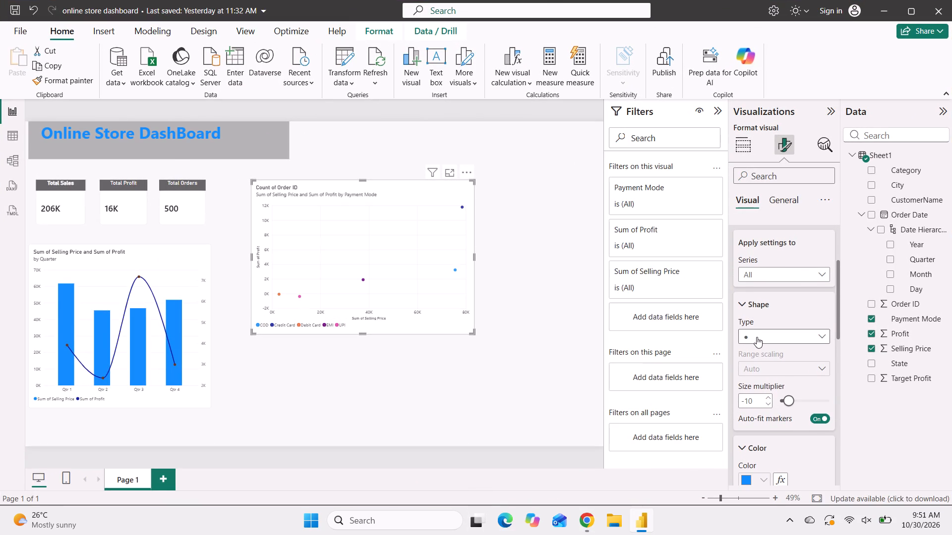
click(619, 216)
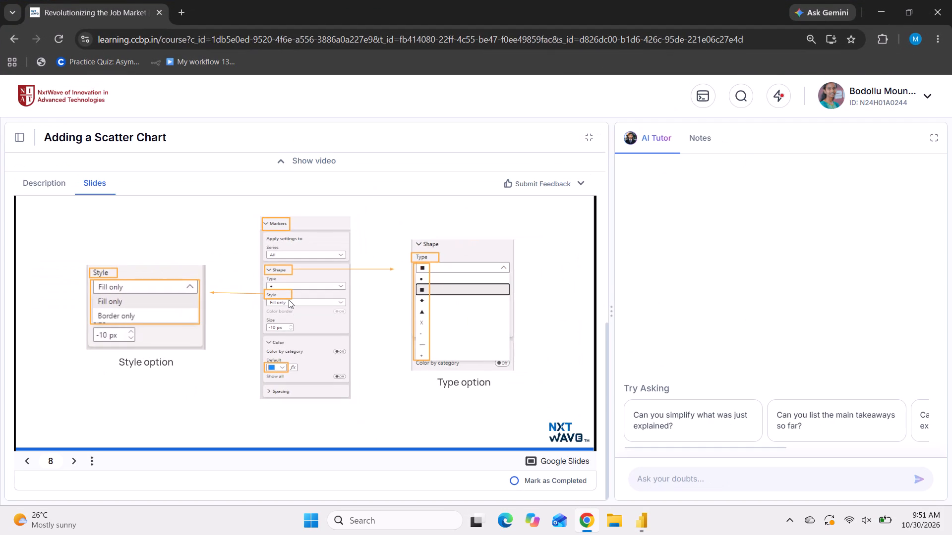
click(527, 248)
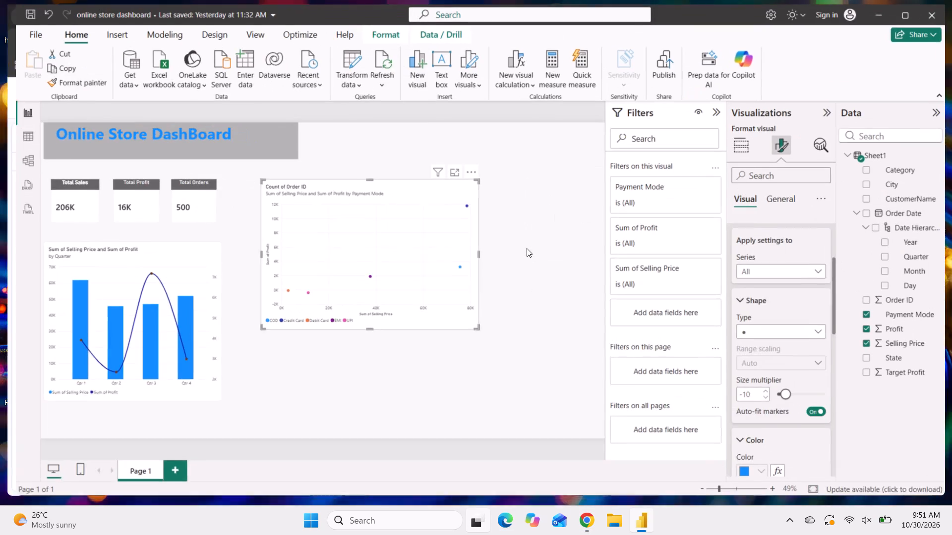
Examine the scatter chart's marker Shape settings, including the available Type symbols and Range scaling.
click(759, 337)
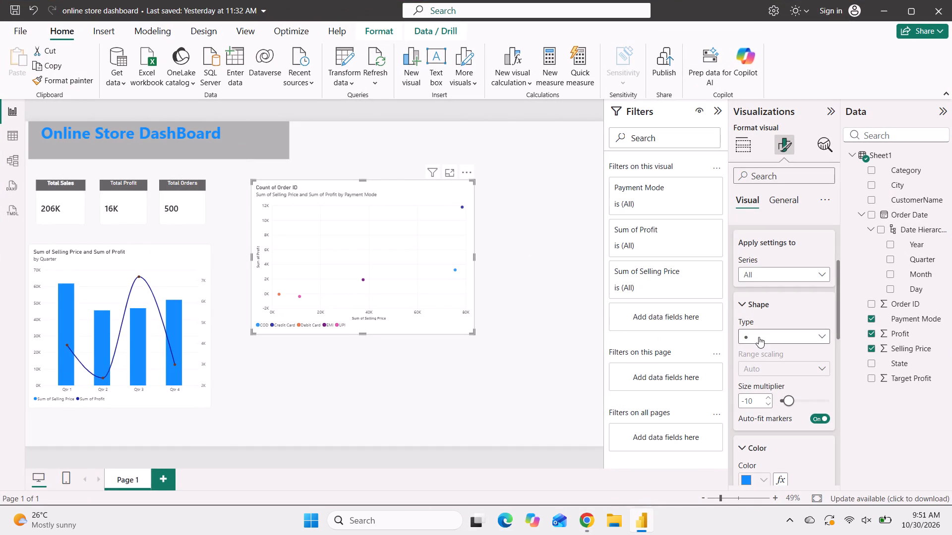
scroll(759, 337, down, 1)
scroll(769, 426, down, 4)
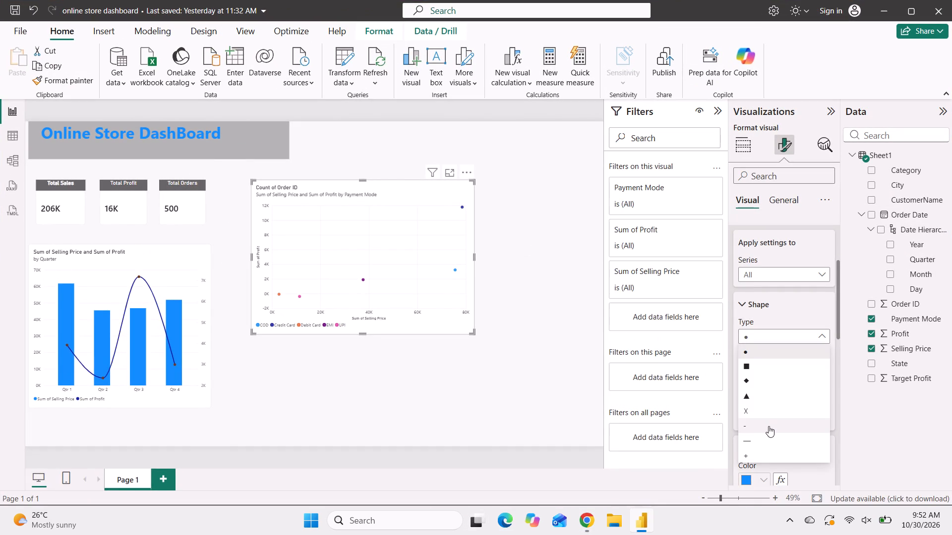
scroll(769, 426, up, 2)
click(909, 427)
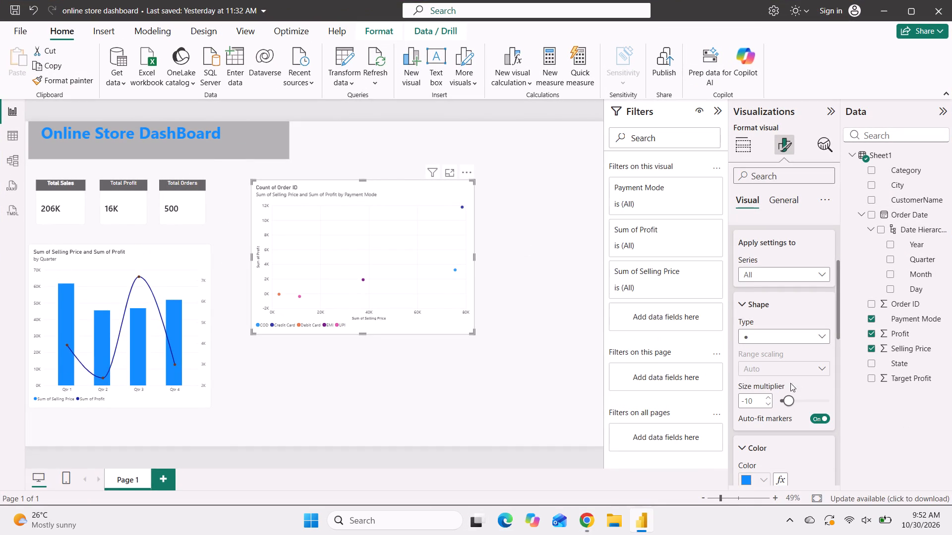
click(776, 366)
scroll(776, 366, down, 1)
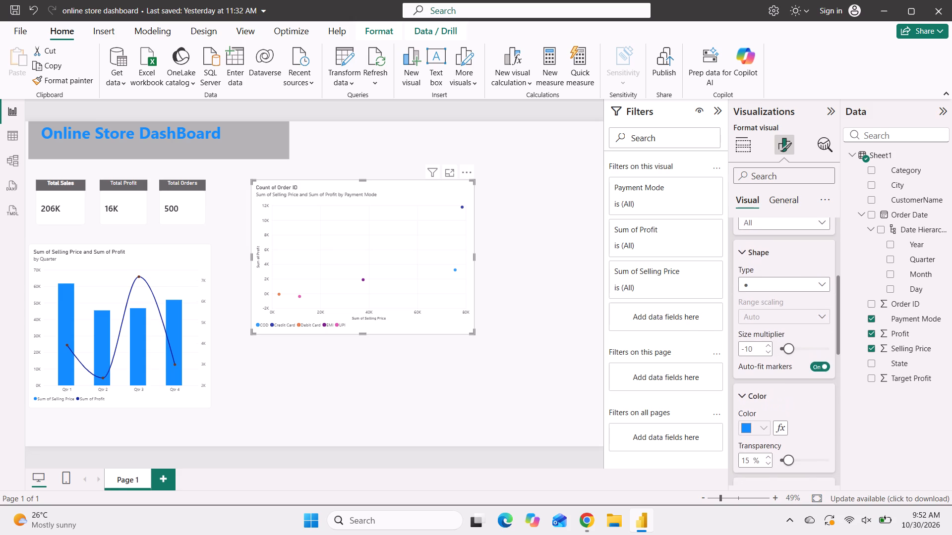
scroll(776, 366, up, 1)
Examine the markers' Series choices and their Color, Border and Layout settings for the scatter chart.
click(776, 327)
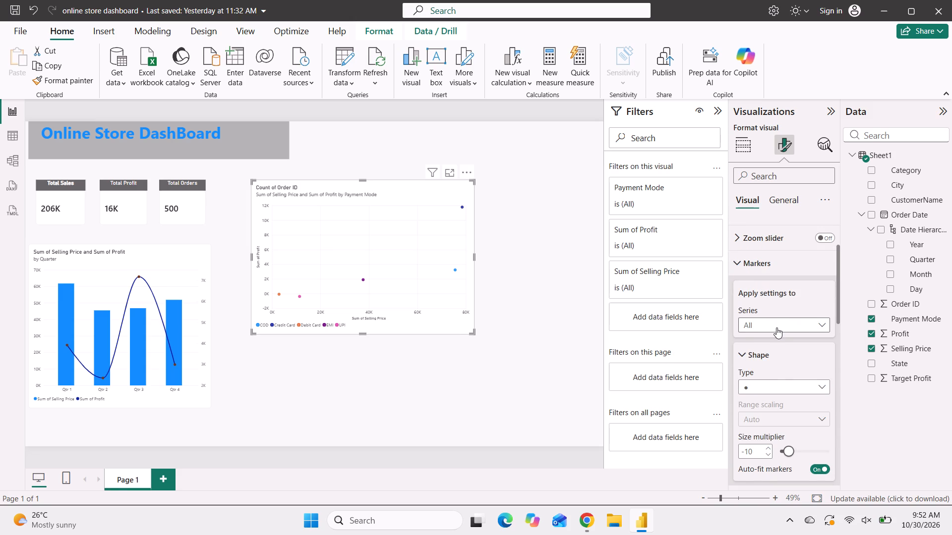
scroll(776, 327, down, 1)
scroll(774, 390, down, 3)
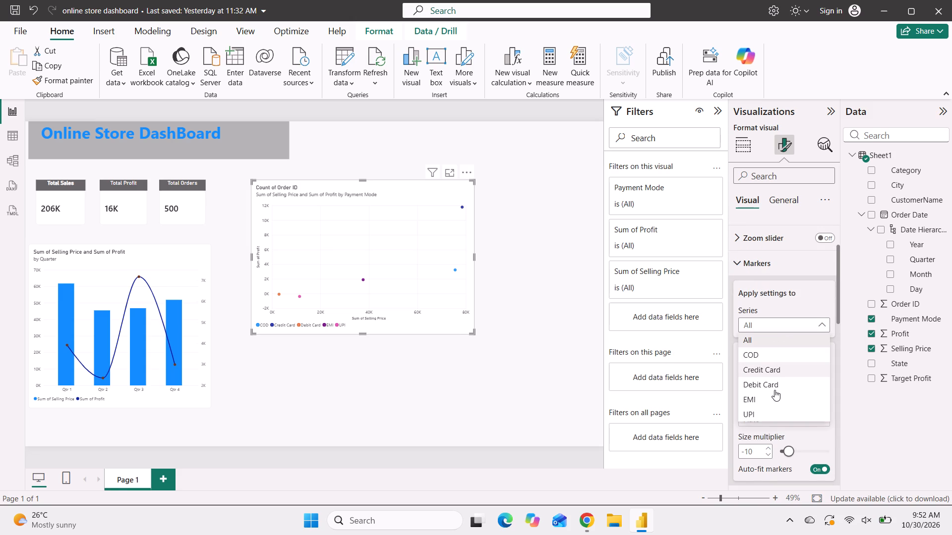
scroll(774, 390, down, 1)
click(884, 435)
scroll(776, 391, down, 2)
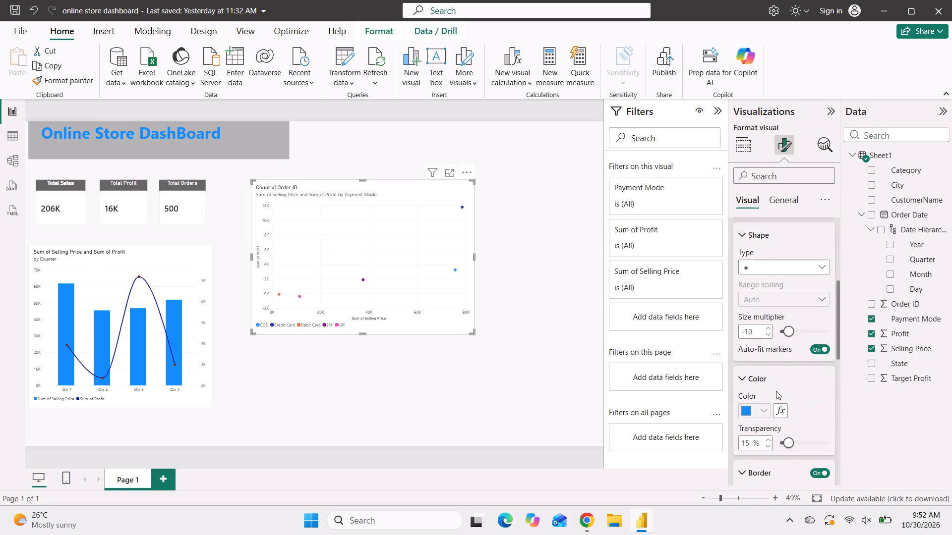
scroll(776, 391, down, 4)
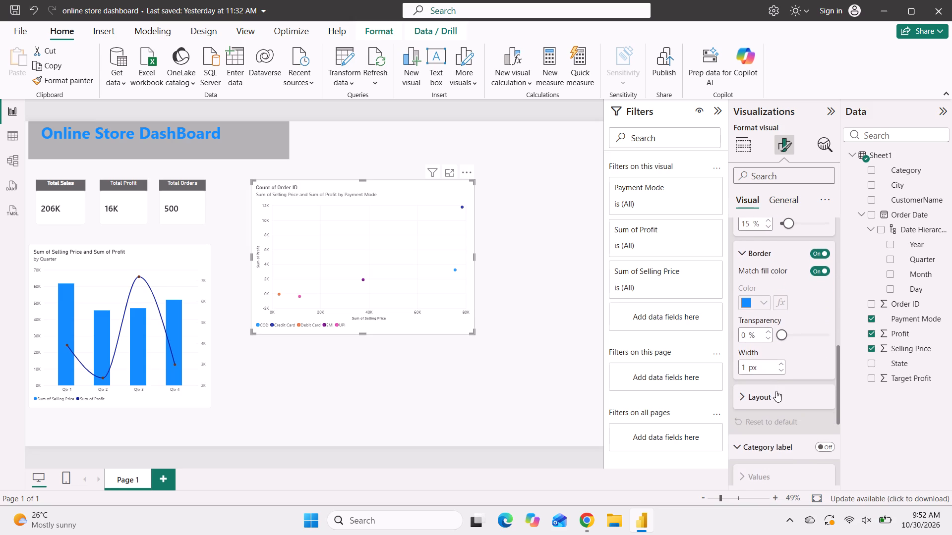
scroll(776, 391, down, 1)
click(777, 396)
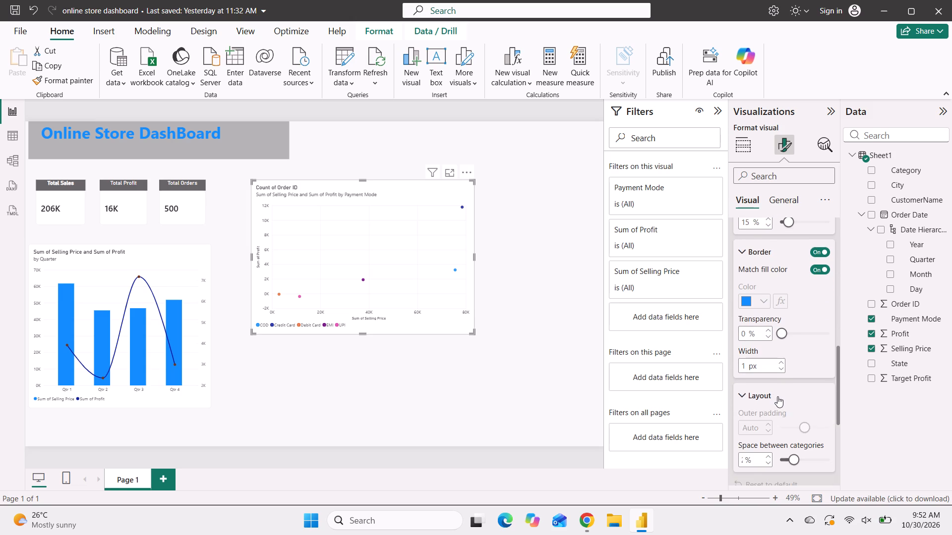
scroll(777, 396, down, 2)
scroll(777, 396, up, 5)
scroll(777, 396, down, 4)
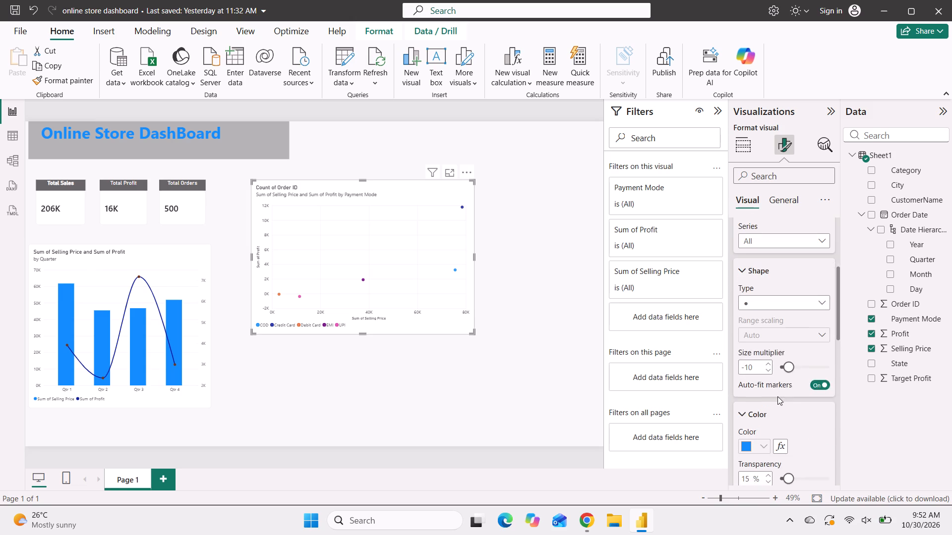
scroll(777, 396, down, 1)
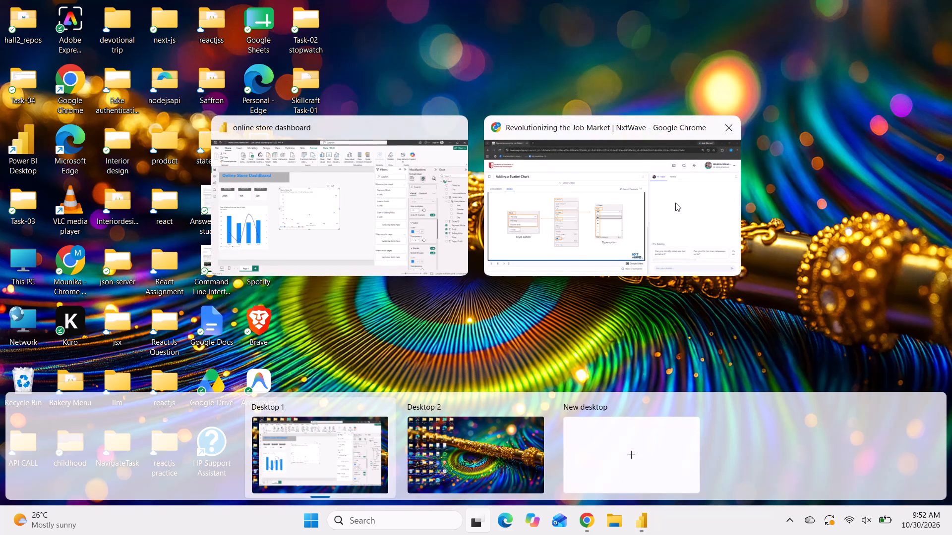
Switch to the Adding a Scatter Chart lesson in Chrome and advance its slides to the final one.
click(675, 203)
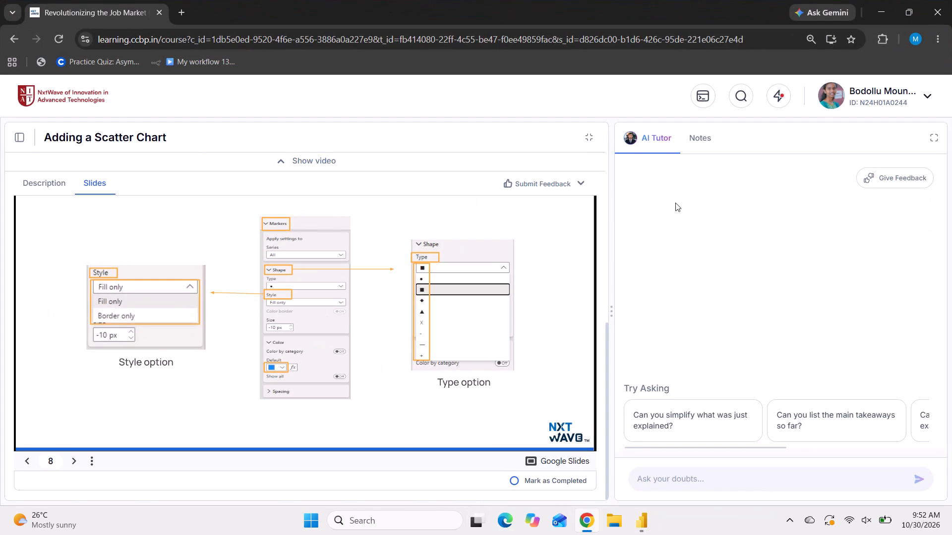
click(502, 361)
triple_click(539, 323)
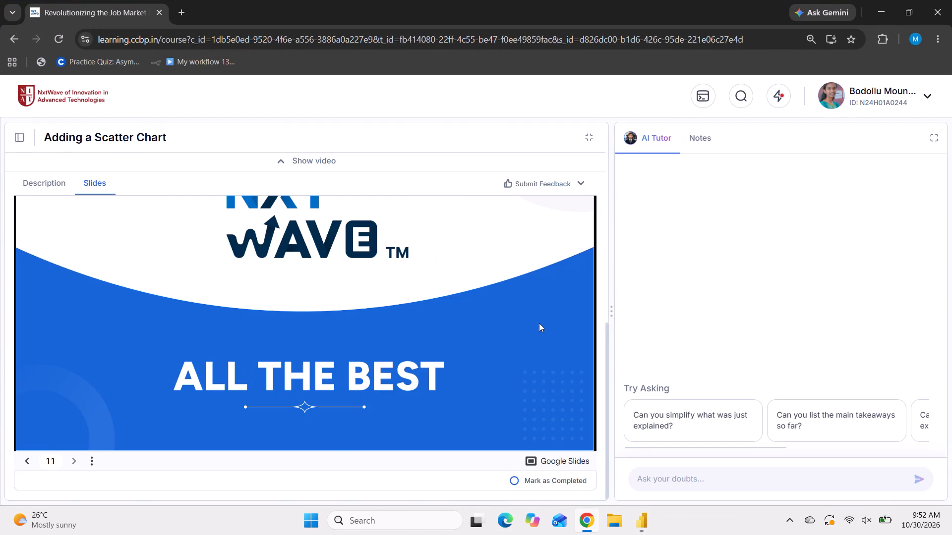
scroll(539, 323, down, 4)
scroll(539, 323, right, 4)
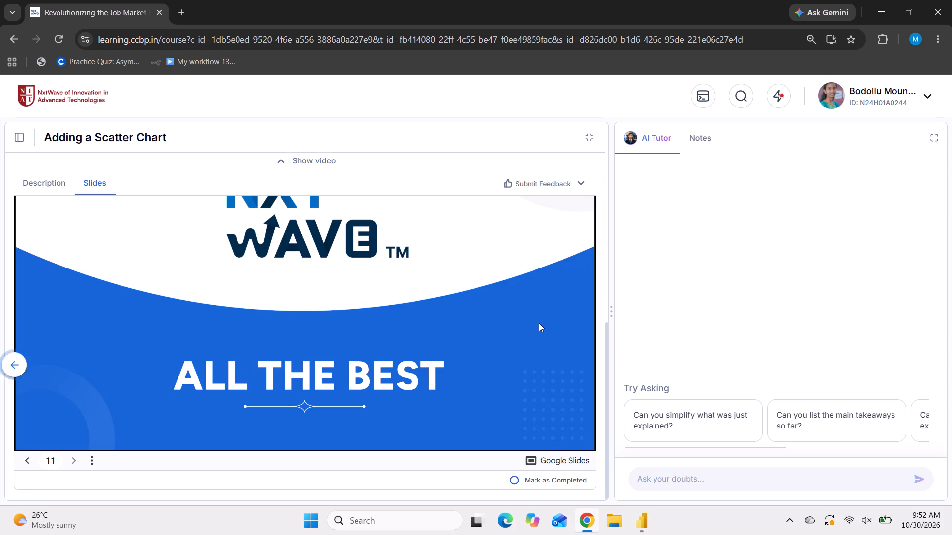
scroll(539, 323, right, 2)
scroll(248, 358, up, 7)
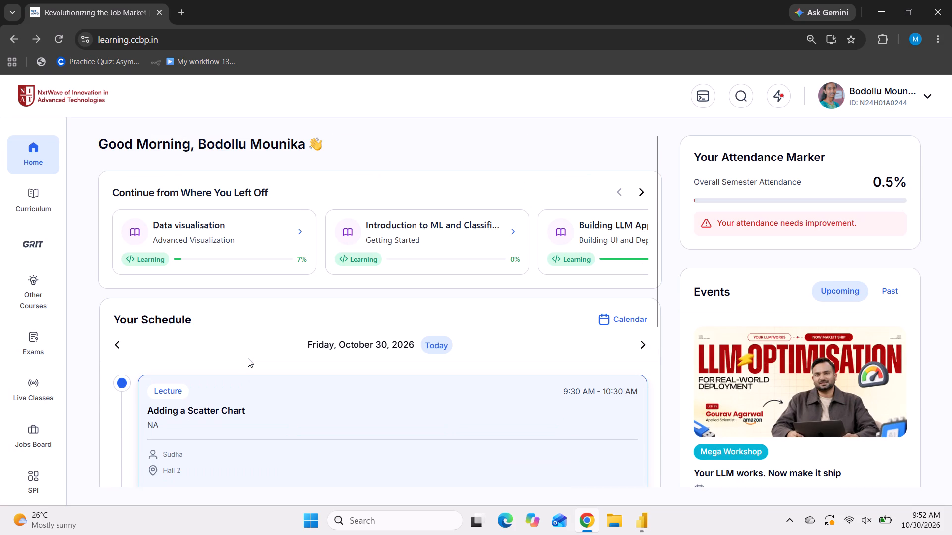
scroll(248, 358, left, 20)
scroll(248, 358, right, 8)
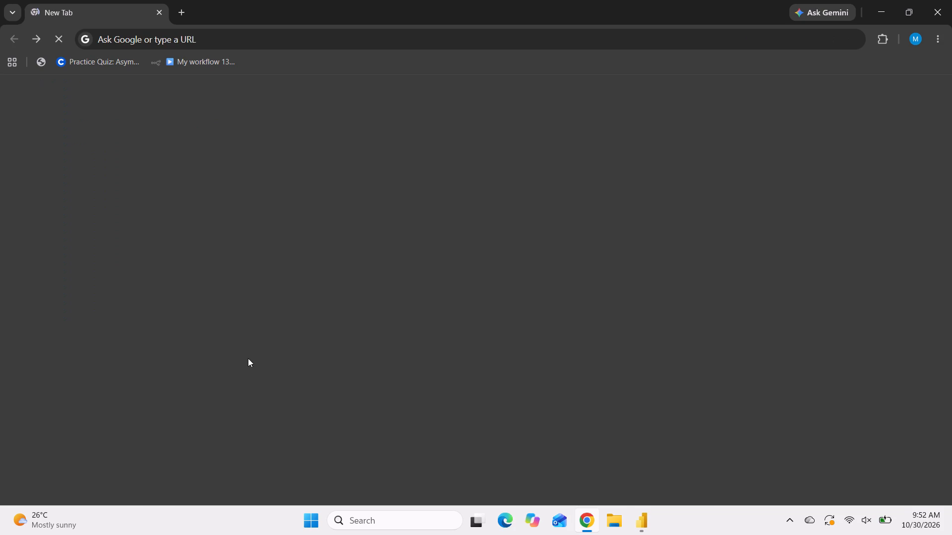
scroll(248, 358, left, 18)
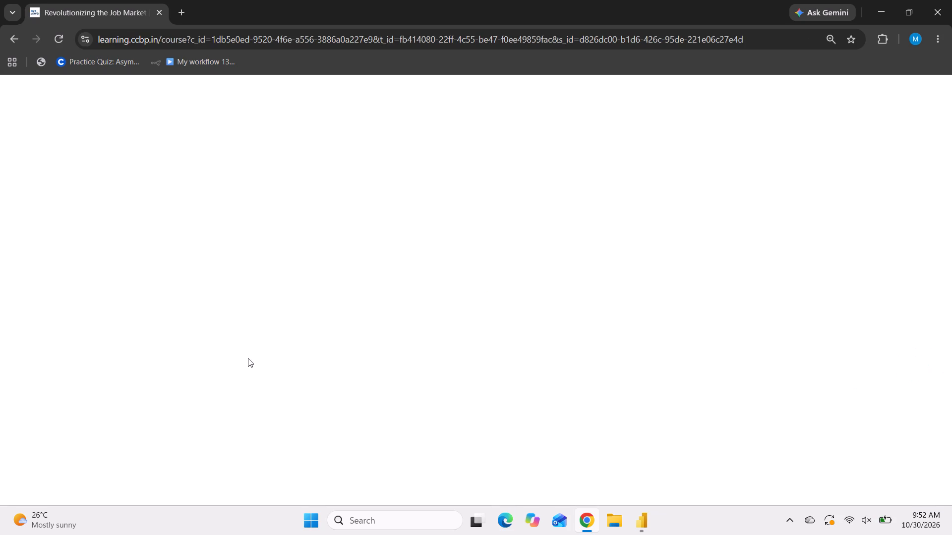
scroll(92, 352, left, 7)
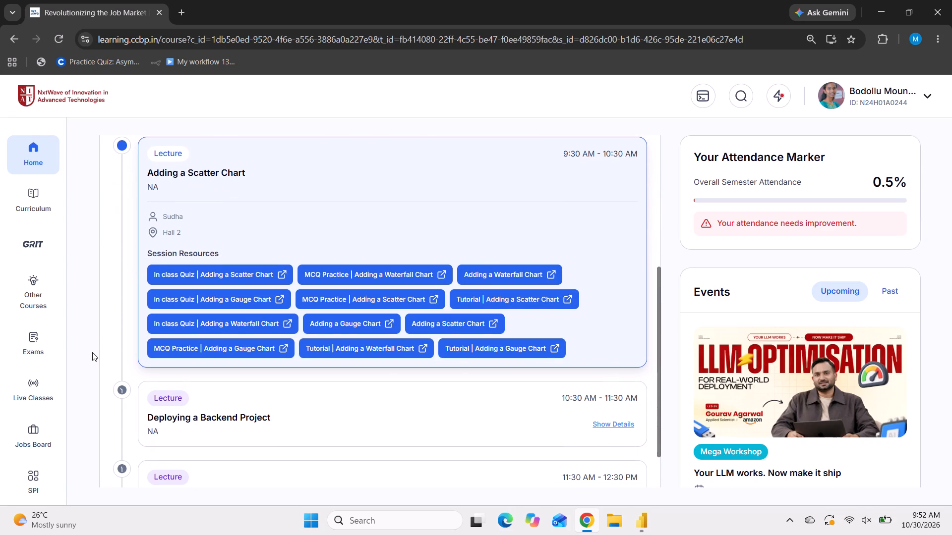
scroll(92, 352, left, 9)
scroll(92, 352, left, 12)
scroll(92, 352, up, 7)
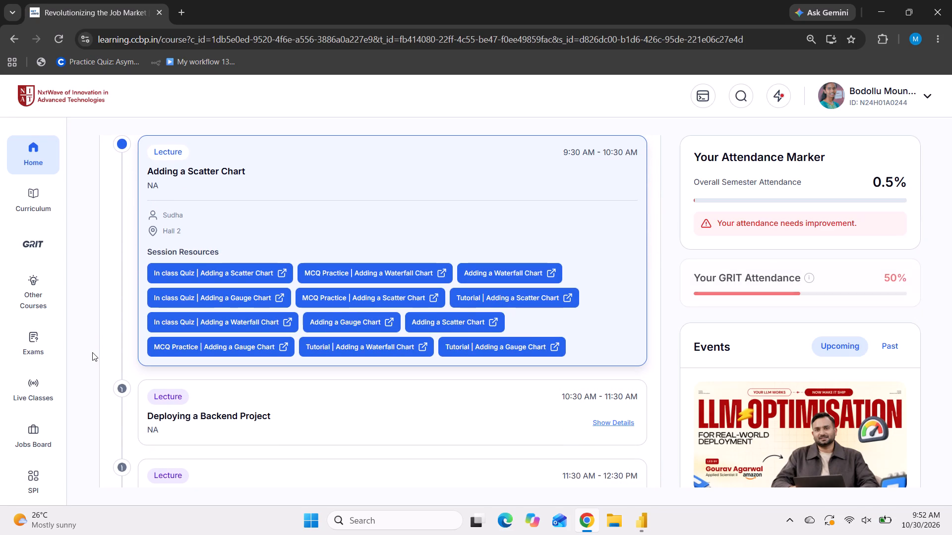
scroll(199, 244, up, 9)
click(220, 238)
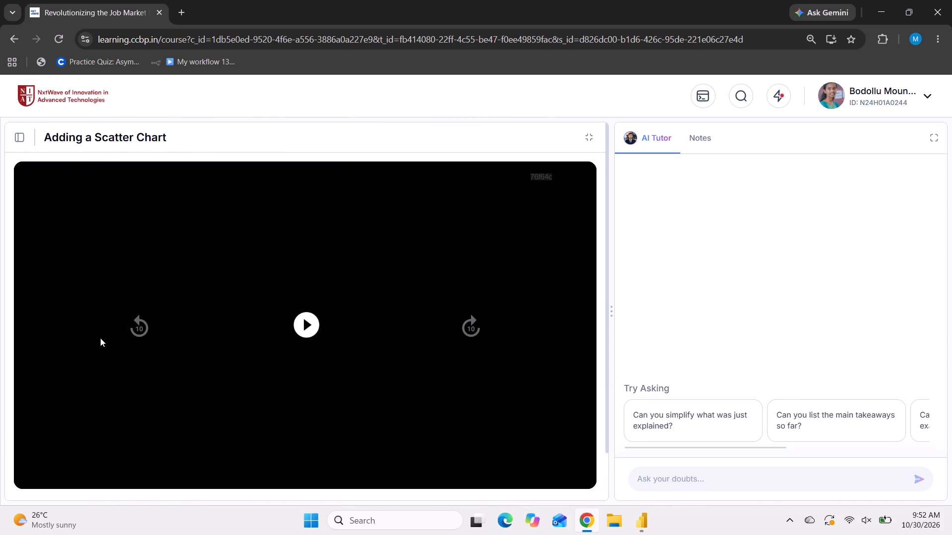
Find the Adding a Gauge Chart cheat sheet in the course outline and read when to use a gauge chart.
scroll(104, 360, down, 9)
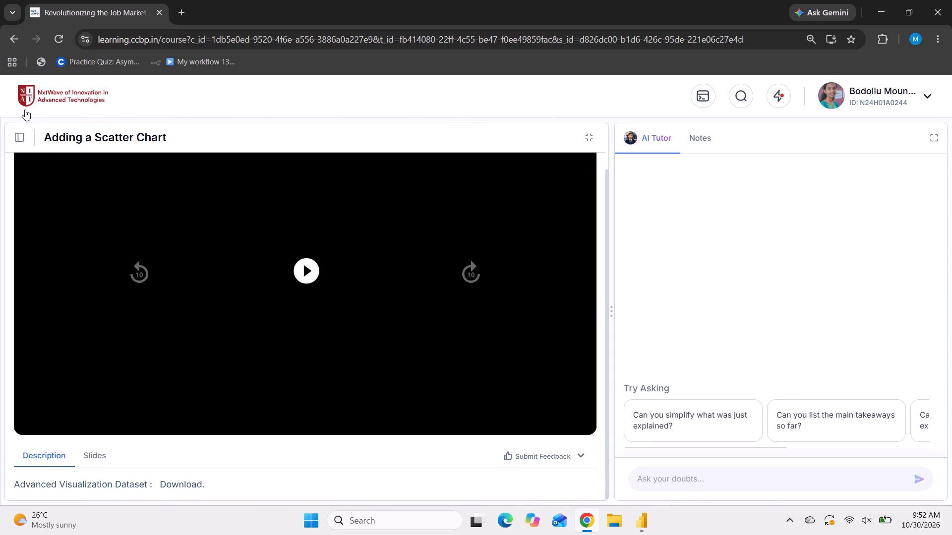
click(17, 136)
scroll(44, 281, down, 2)
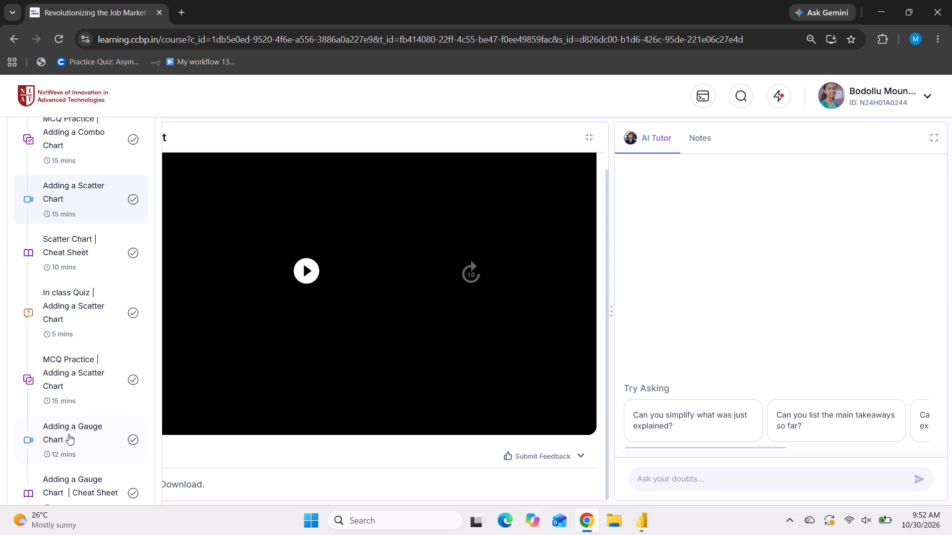
scroll(76, 429, down, 1)
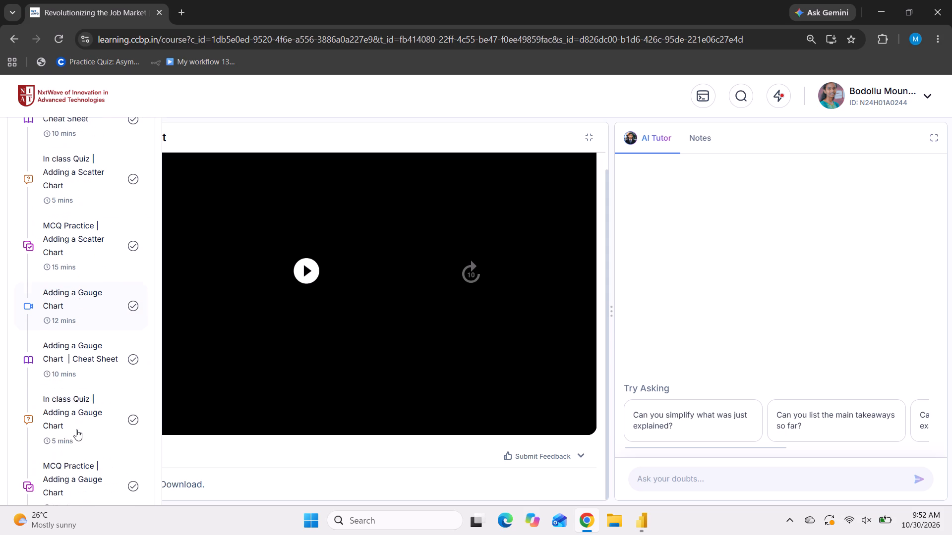
scroll(76, 429, down, 1)
click(75, 355)
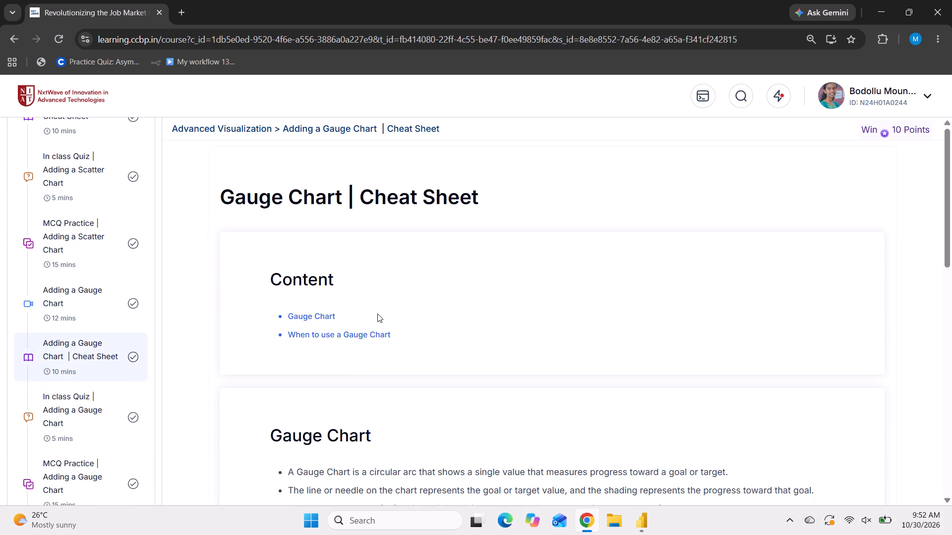
scroll(377, 314, down, 8)
scroll(377, 314, up, 2)
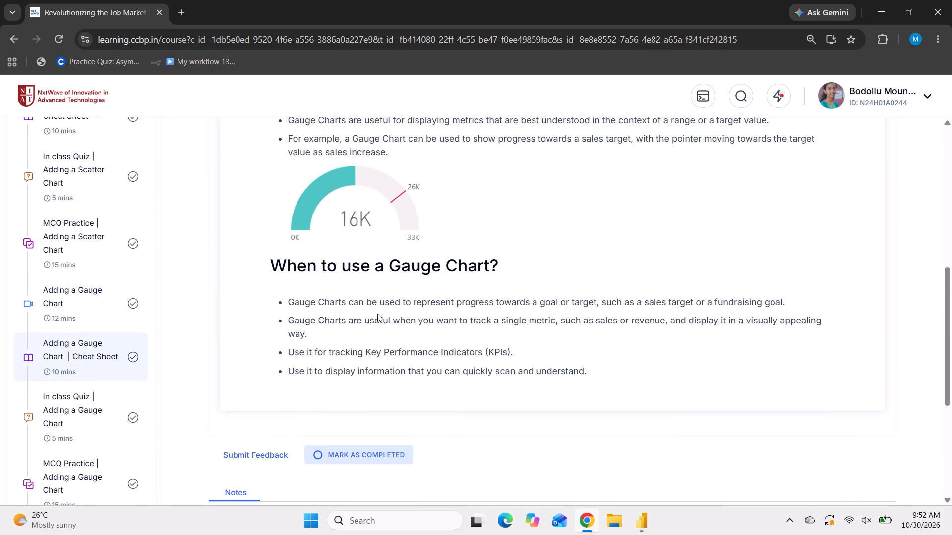
scroll(377, 314, up, 1)
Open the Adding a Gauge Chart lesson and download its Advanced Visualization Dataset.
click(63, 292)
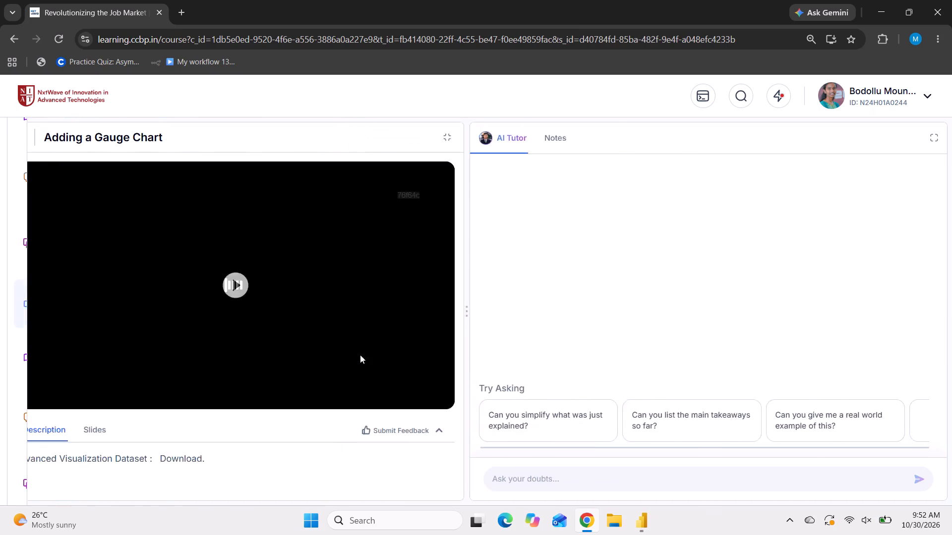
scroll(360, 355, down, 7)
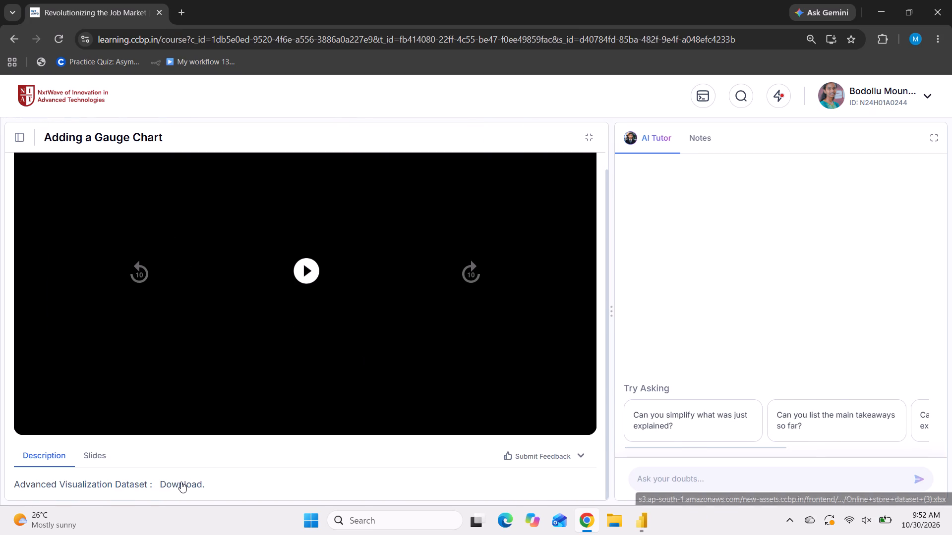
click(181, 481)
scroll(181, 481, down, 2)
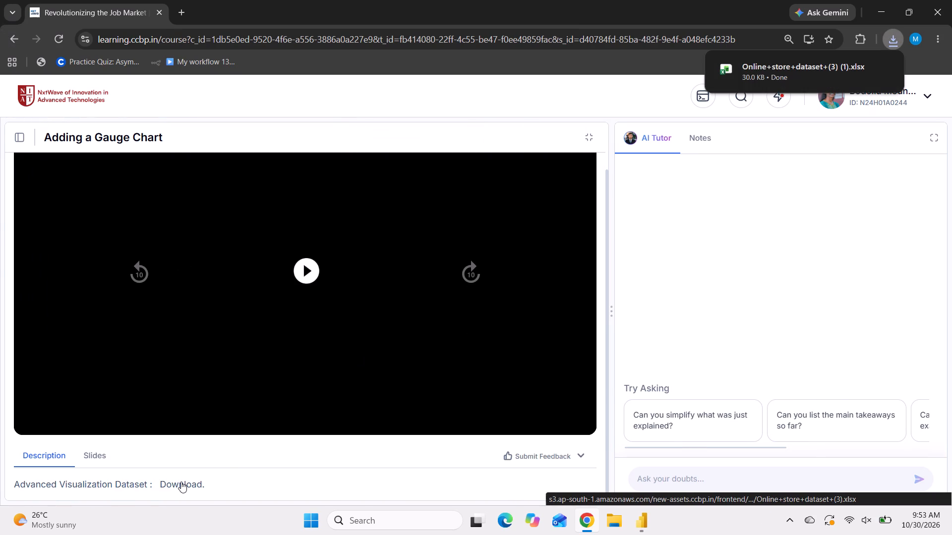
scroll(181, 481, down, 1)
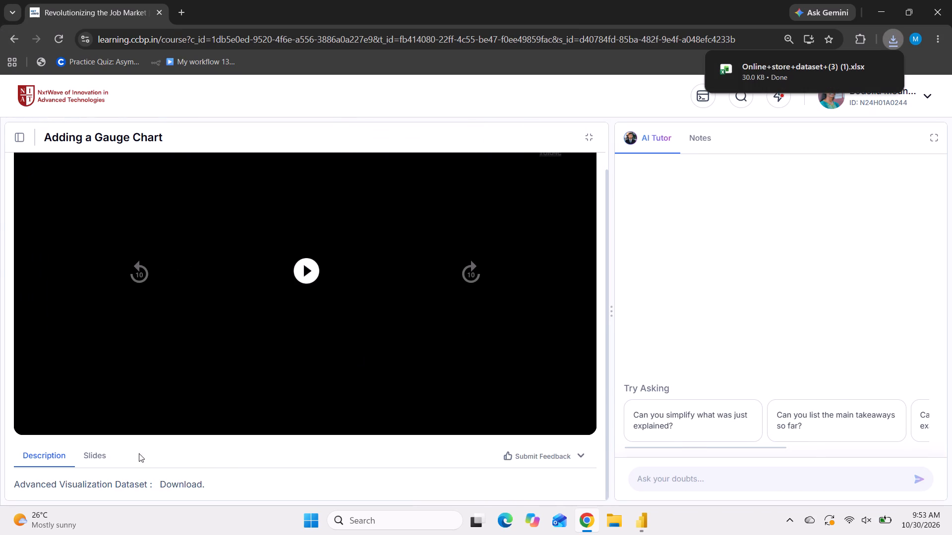
Show the slides of the Adding a Gauge Chart lesson.
click(98, 451)
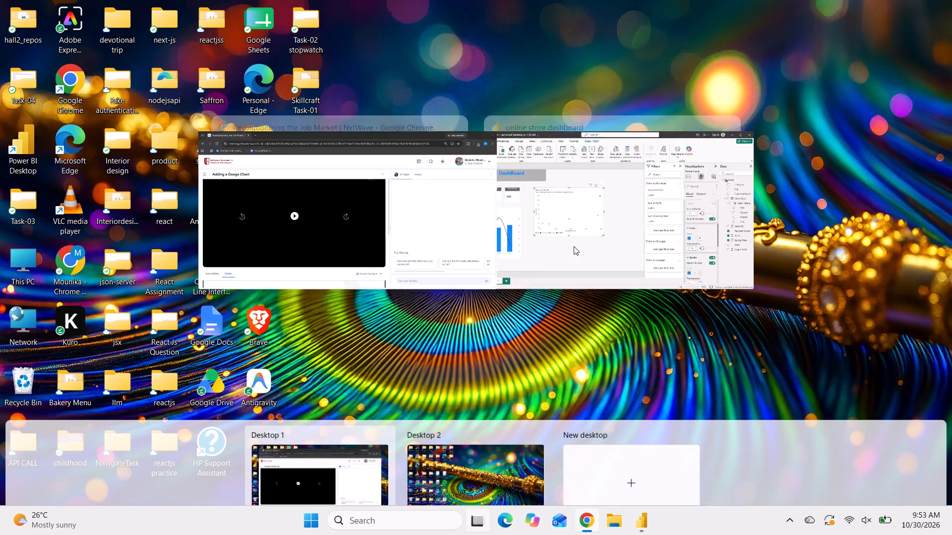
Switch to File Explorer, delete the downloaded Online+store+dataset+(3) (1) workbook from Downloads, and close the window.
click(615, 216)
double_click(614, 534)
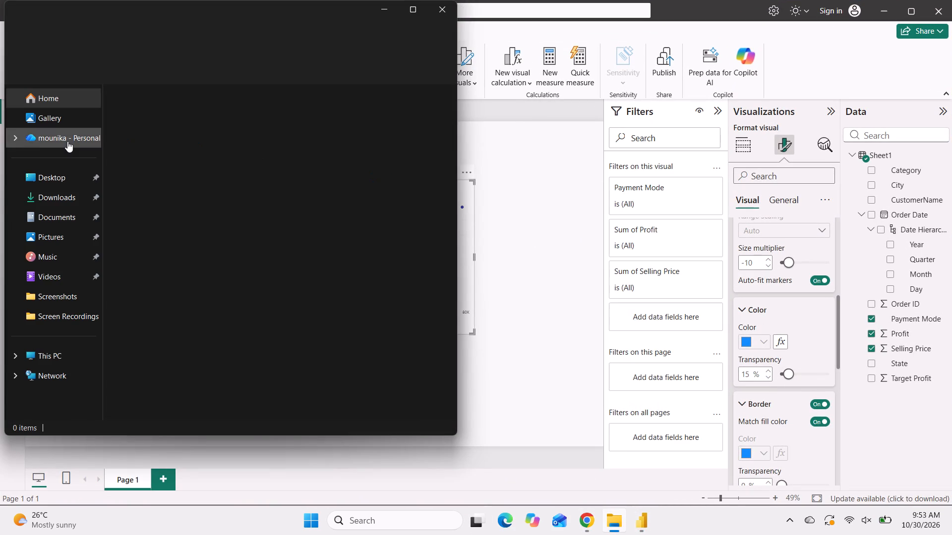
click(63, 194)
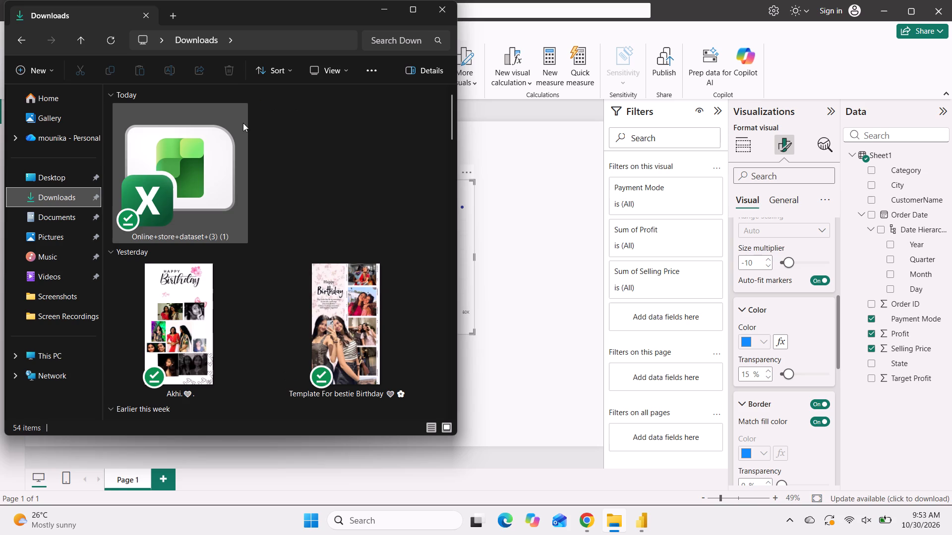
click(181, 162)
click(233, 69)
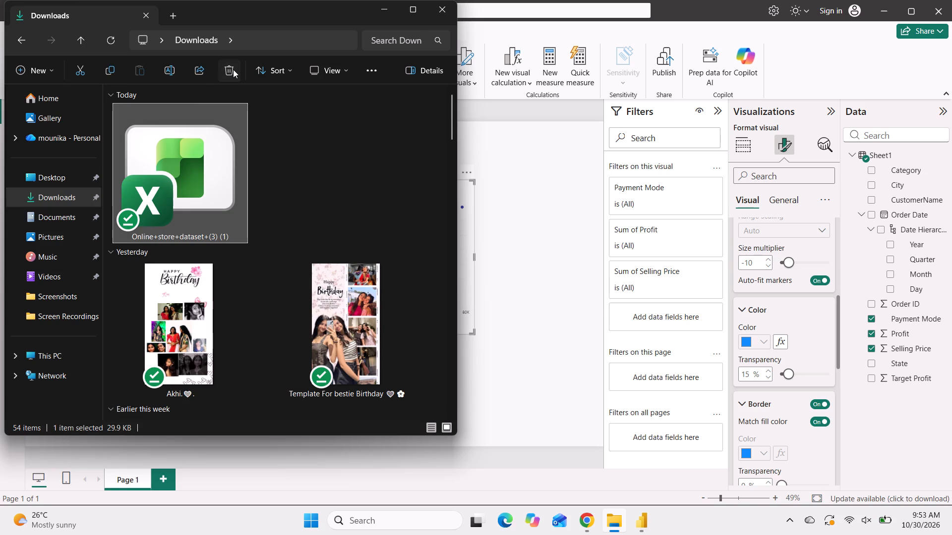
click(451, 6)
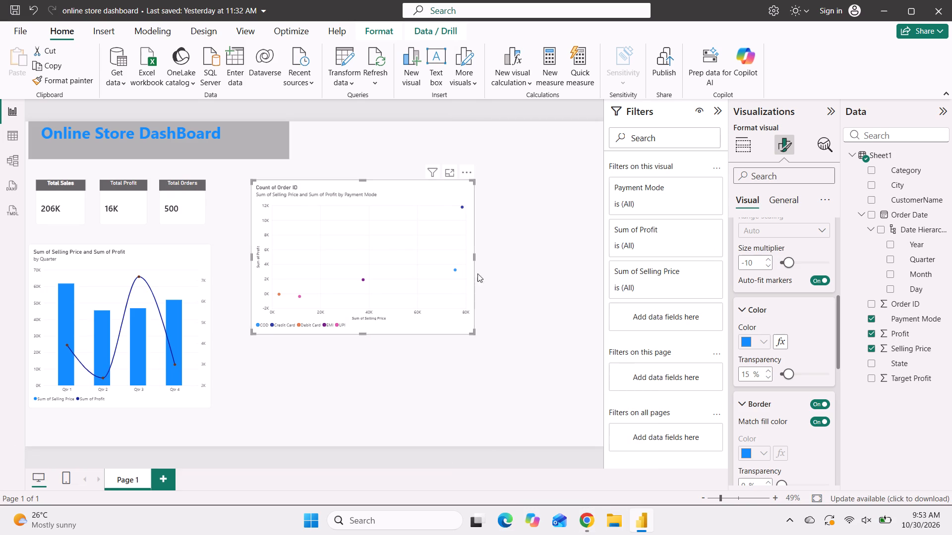
Deselect the scatter chart and add an empty gauge visual to the report page.
click(476, 383)
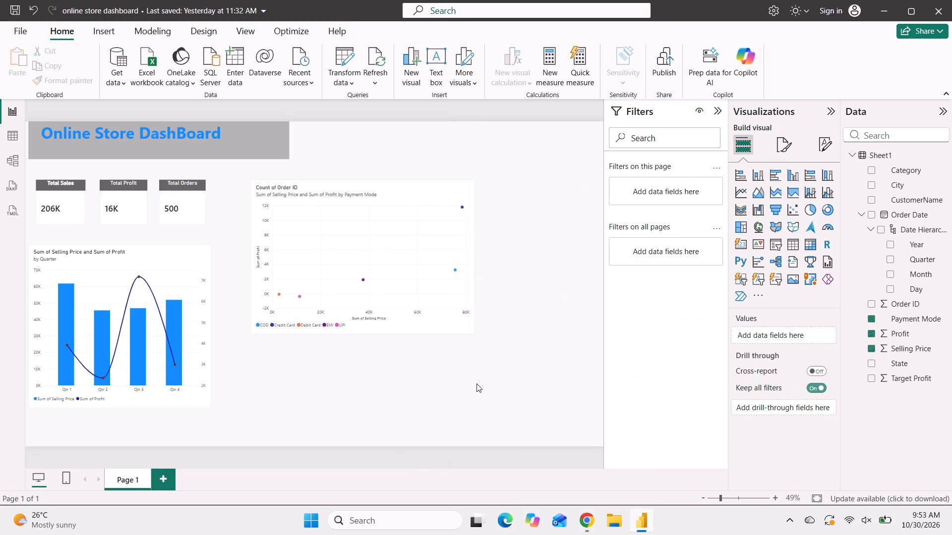
click(828, 226)
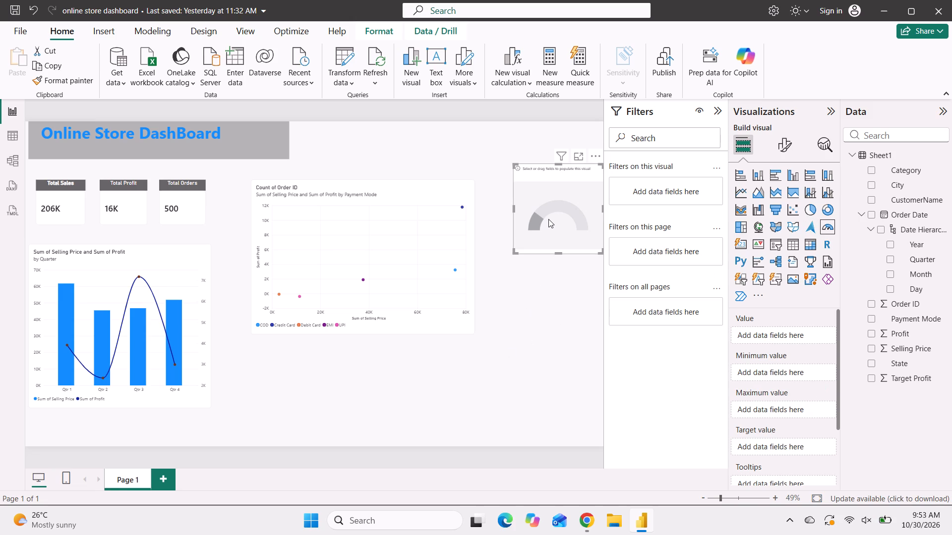
Move the scatter chart closer to the Total Orders card and reduce its width and height to free space beside it.
click(380, 258)
drag(476, 256, 405, 257)
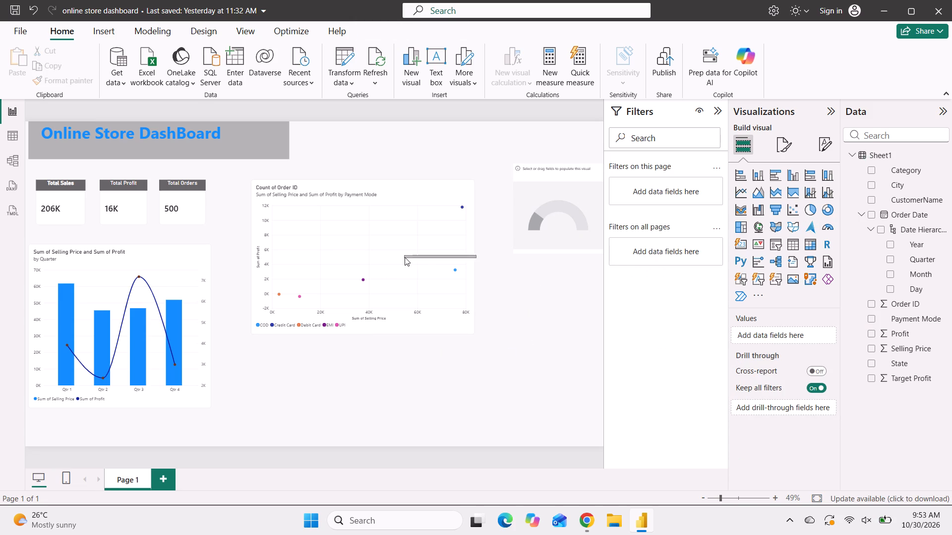
drag(405, 257, 427, 254)
click(413, 253)
drag(413, 253, 383, 250)
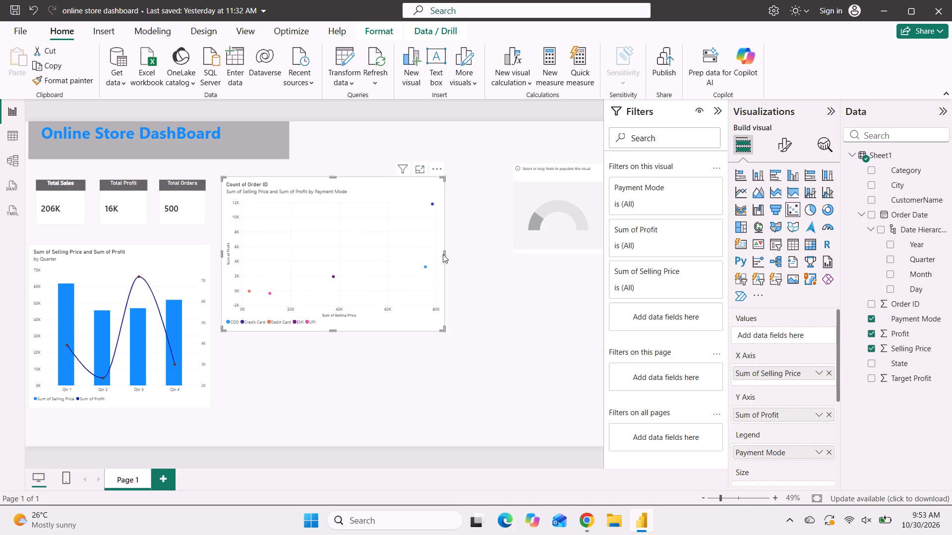
drag(445, 254, 407, 250)
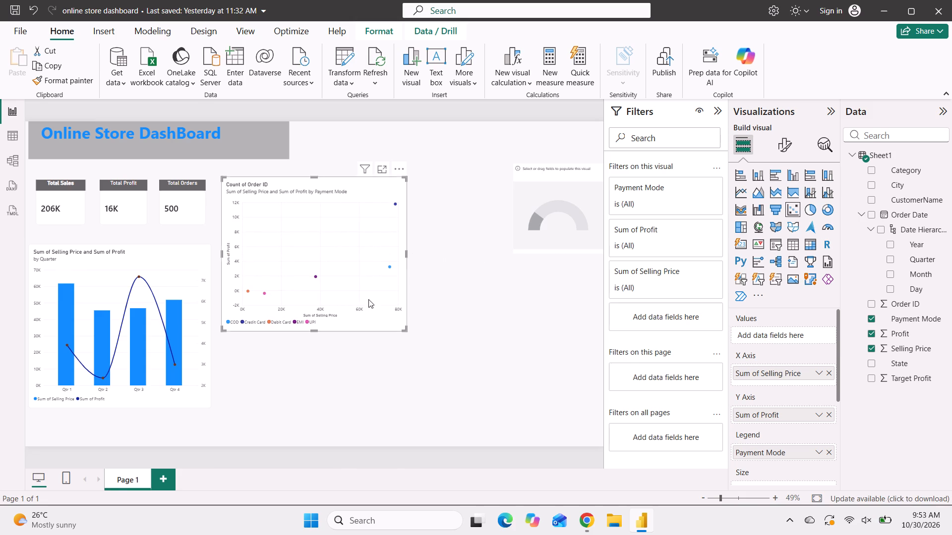
drag(315, 330, 317, 308)
Move the empty gauge visual beside the resized scatter chart.
drag(555, 207, 479, 255)
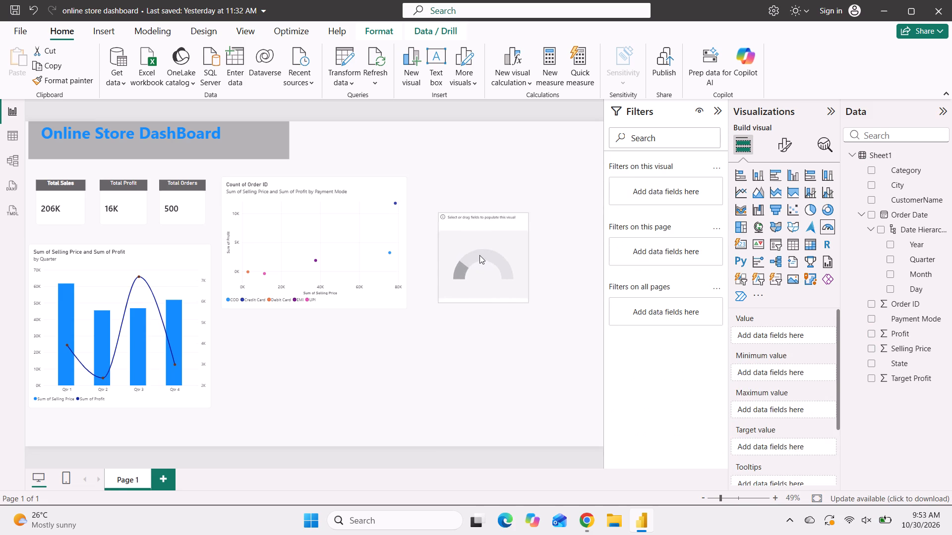
drag(479, 255, 479, 234)
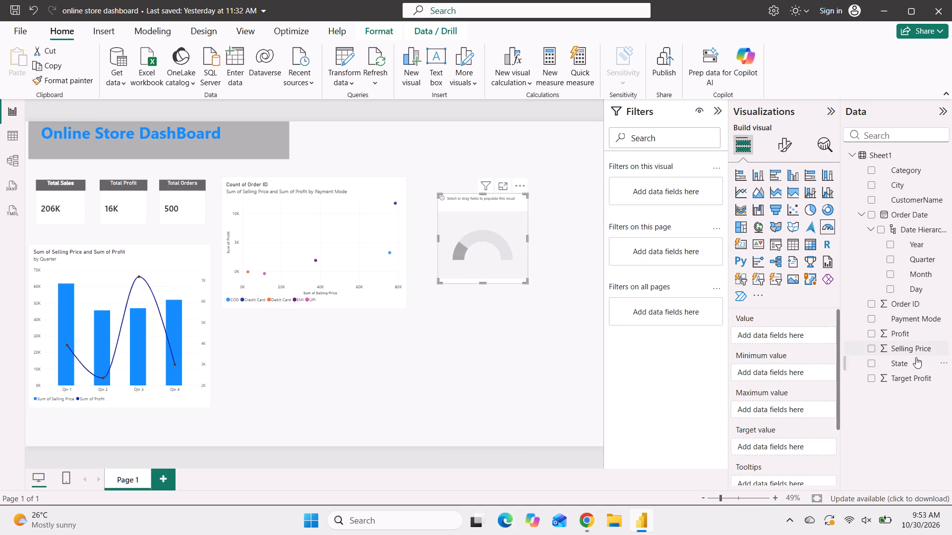
Assign Profit as the gauge's value and Target Profit as its target value.
drag(911, 329, 786, 334)
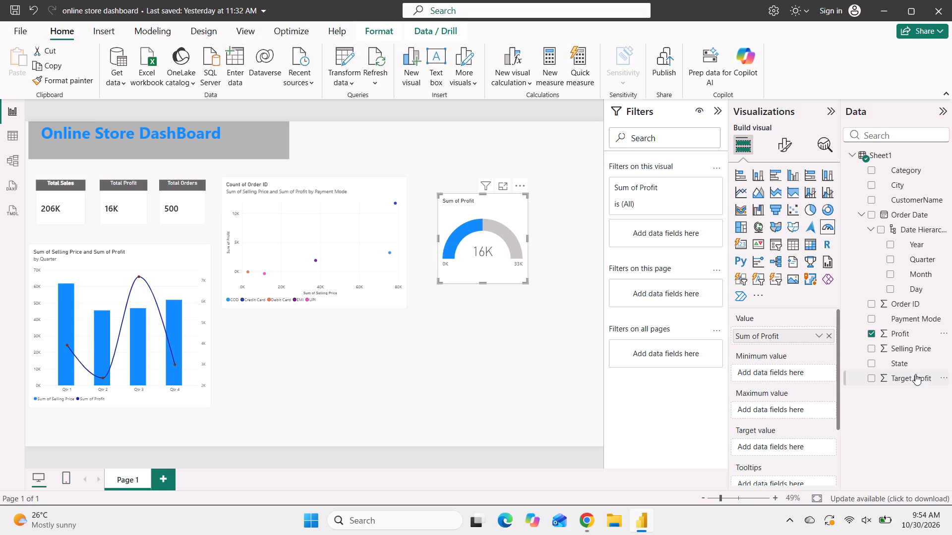
drag(910, 379, 799, 450)
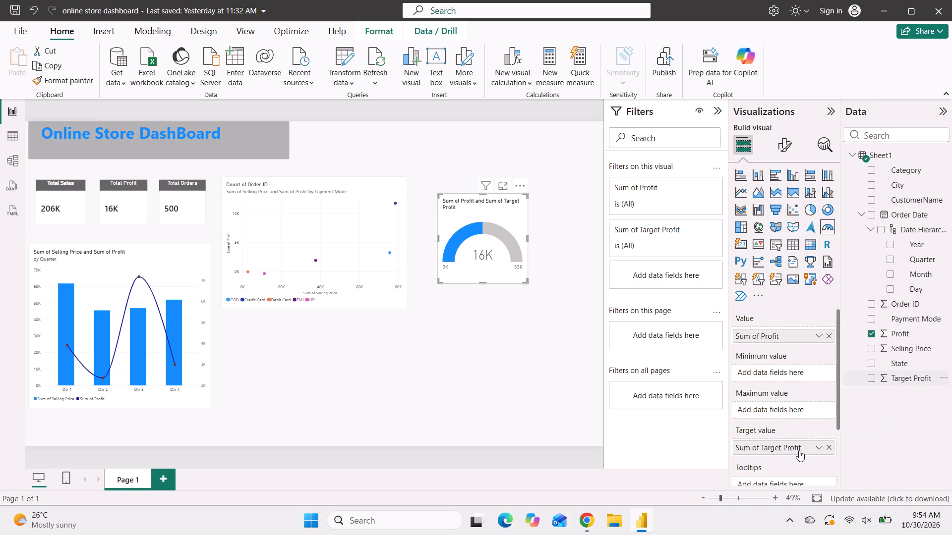
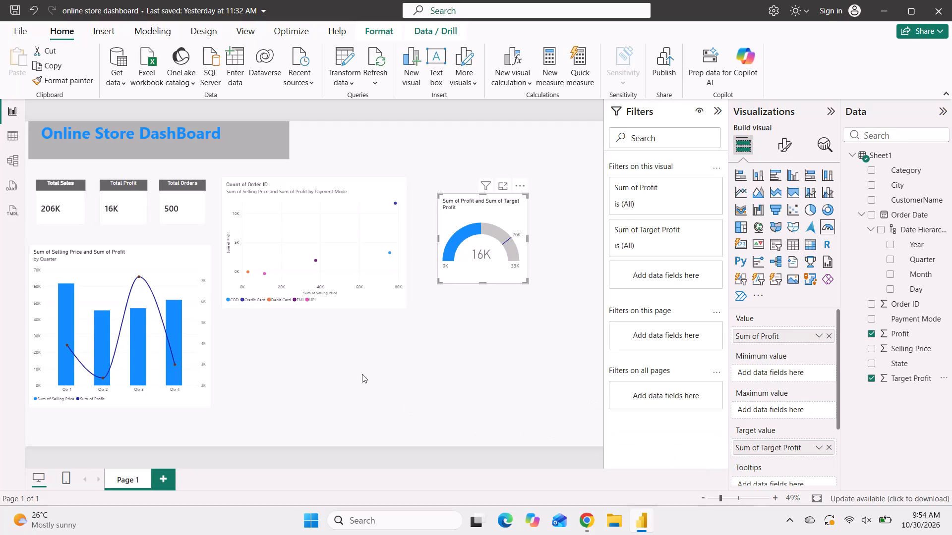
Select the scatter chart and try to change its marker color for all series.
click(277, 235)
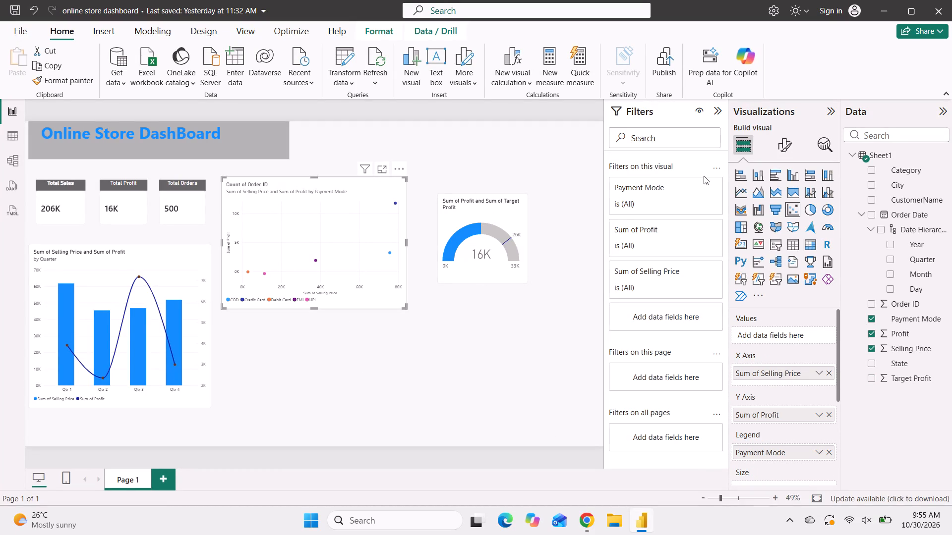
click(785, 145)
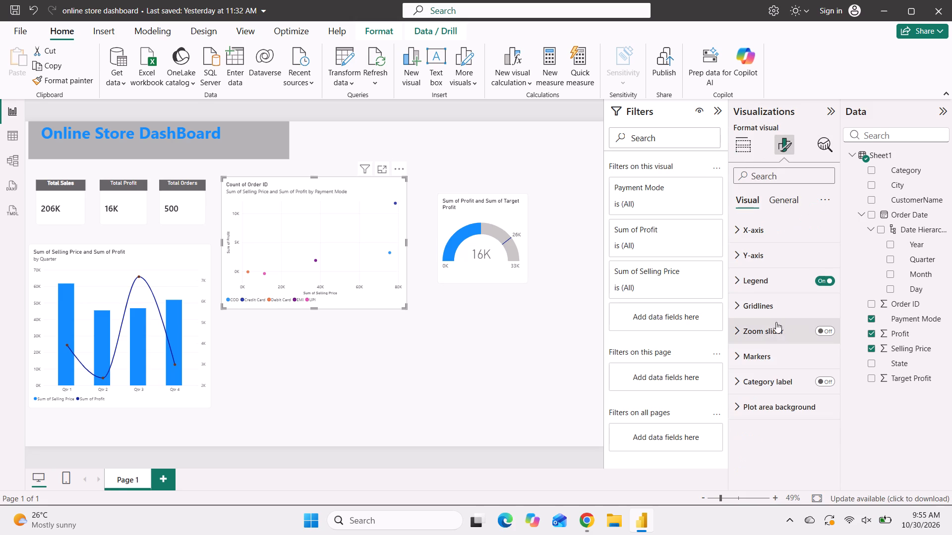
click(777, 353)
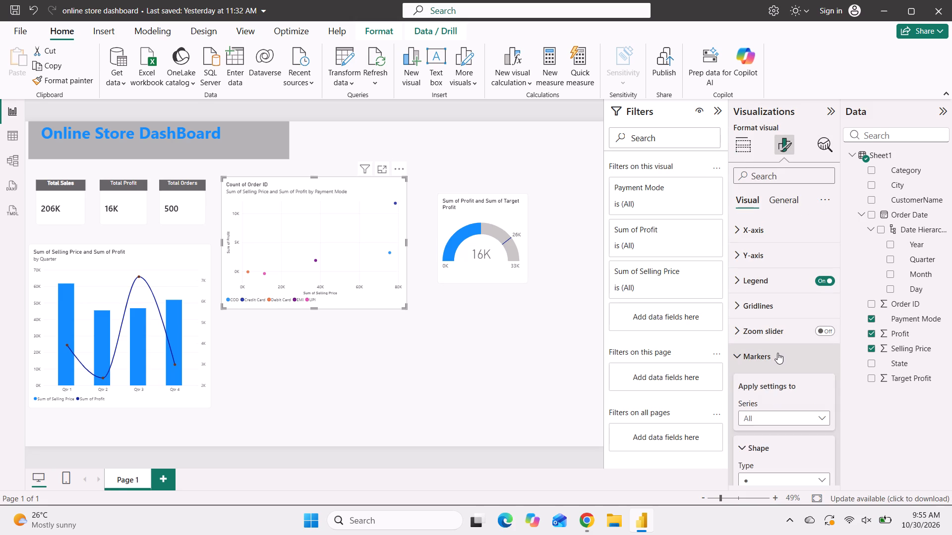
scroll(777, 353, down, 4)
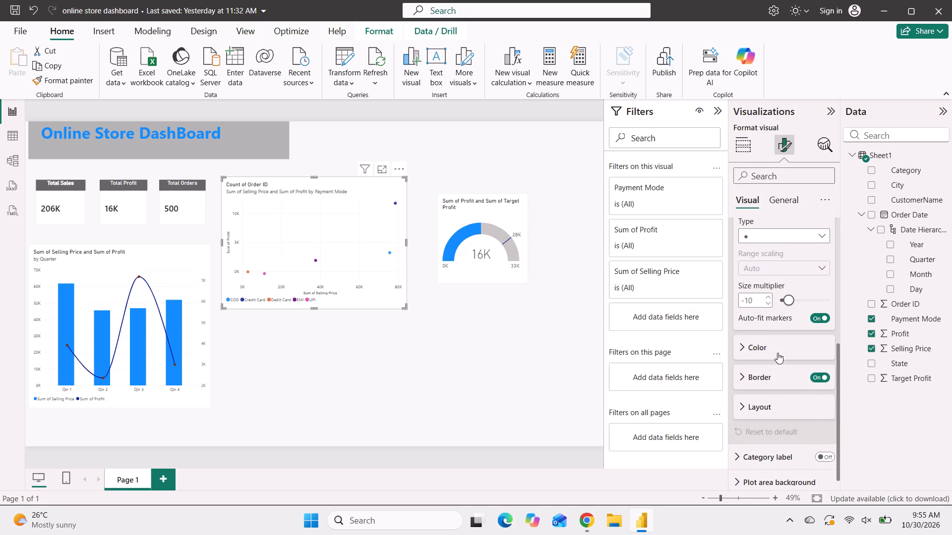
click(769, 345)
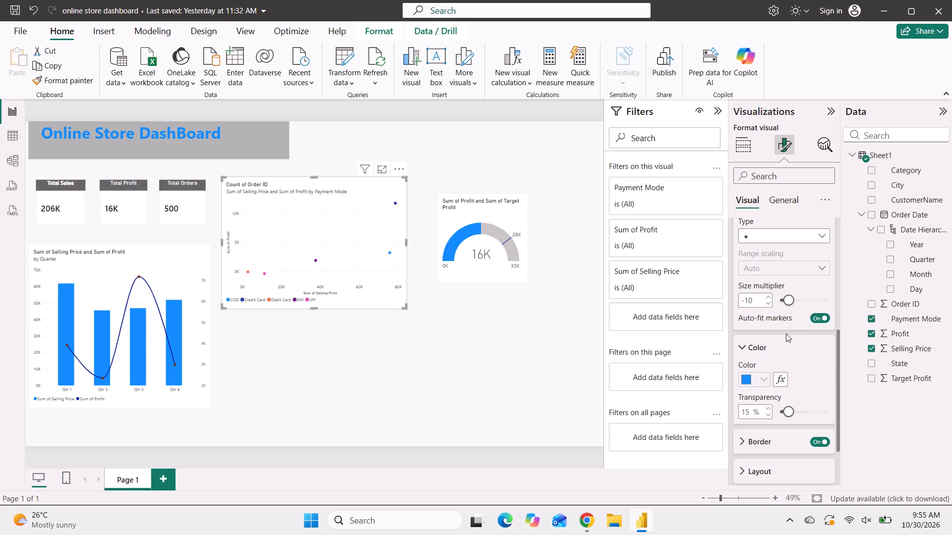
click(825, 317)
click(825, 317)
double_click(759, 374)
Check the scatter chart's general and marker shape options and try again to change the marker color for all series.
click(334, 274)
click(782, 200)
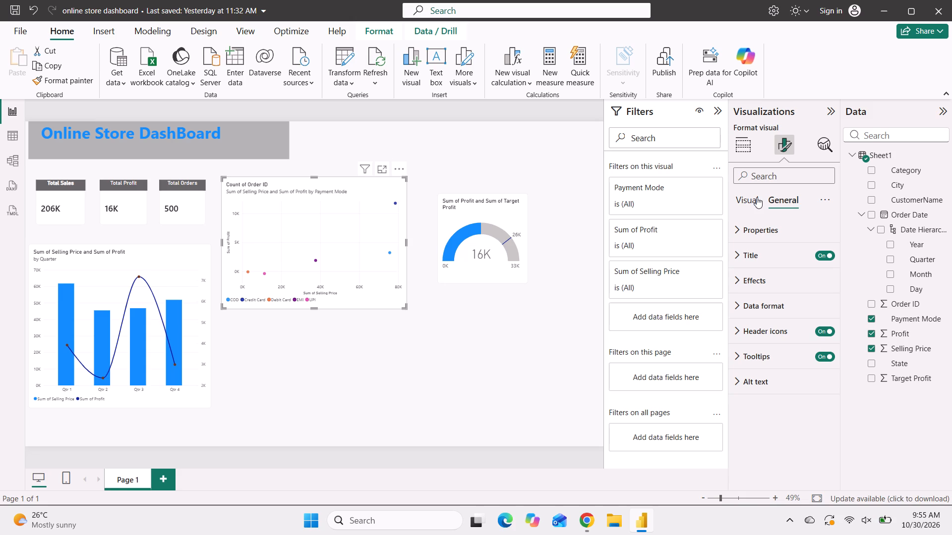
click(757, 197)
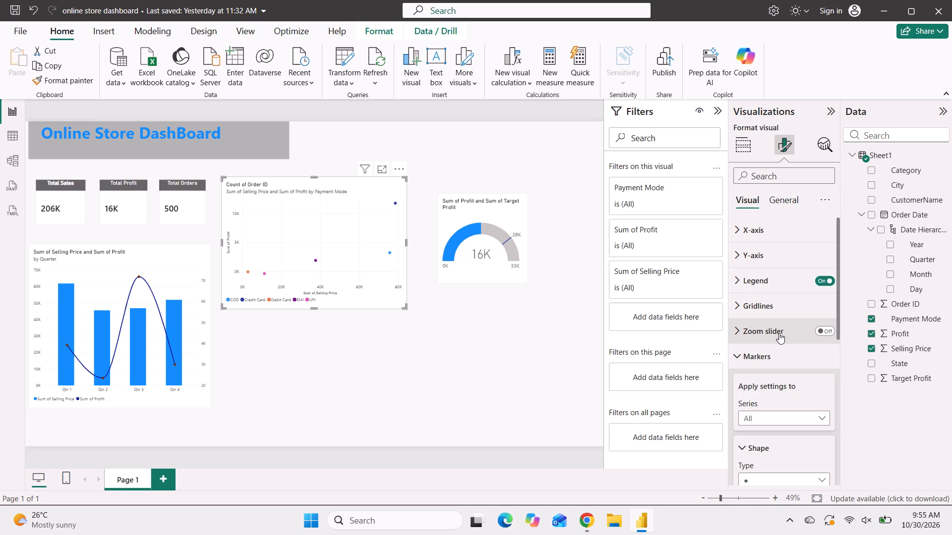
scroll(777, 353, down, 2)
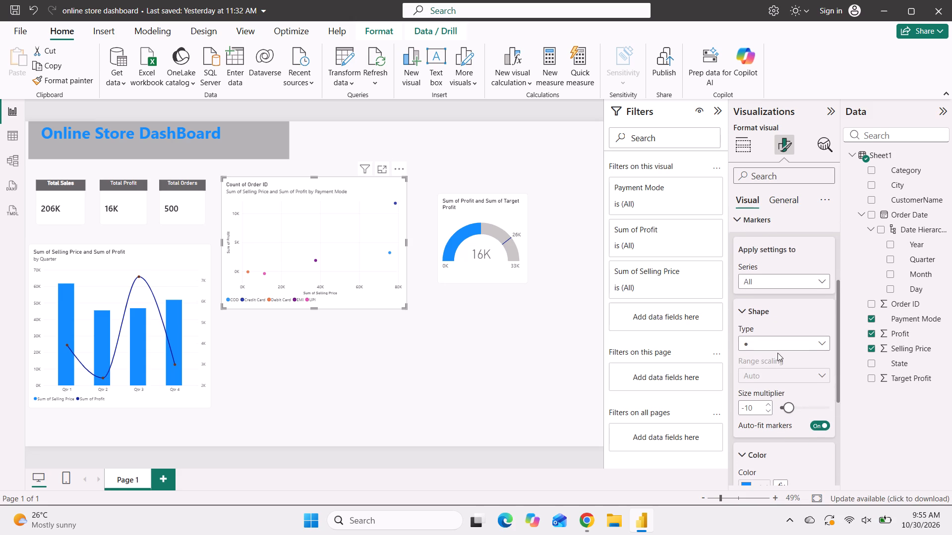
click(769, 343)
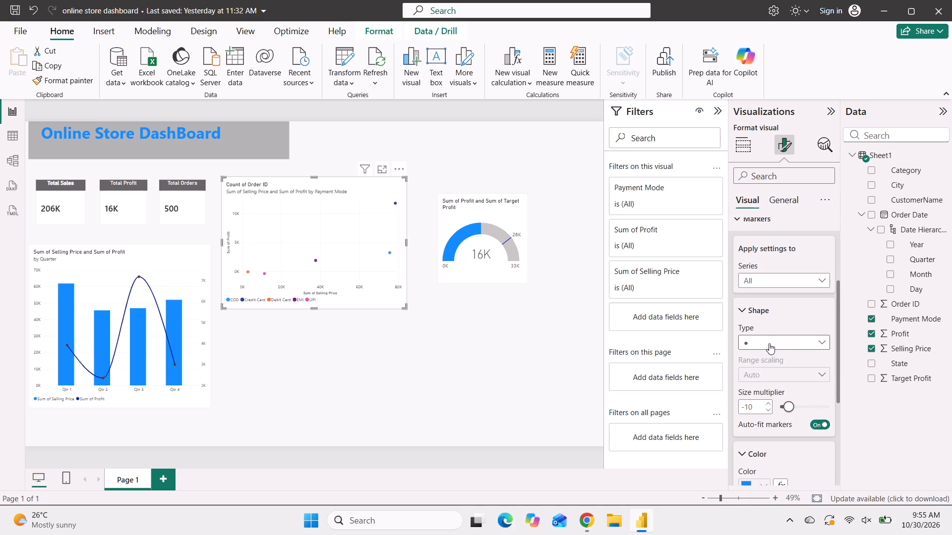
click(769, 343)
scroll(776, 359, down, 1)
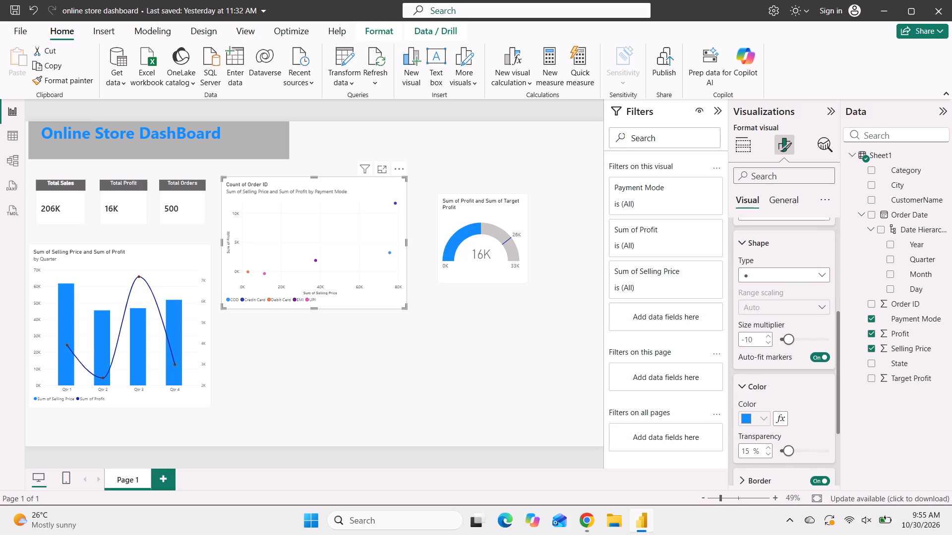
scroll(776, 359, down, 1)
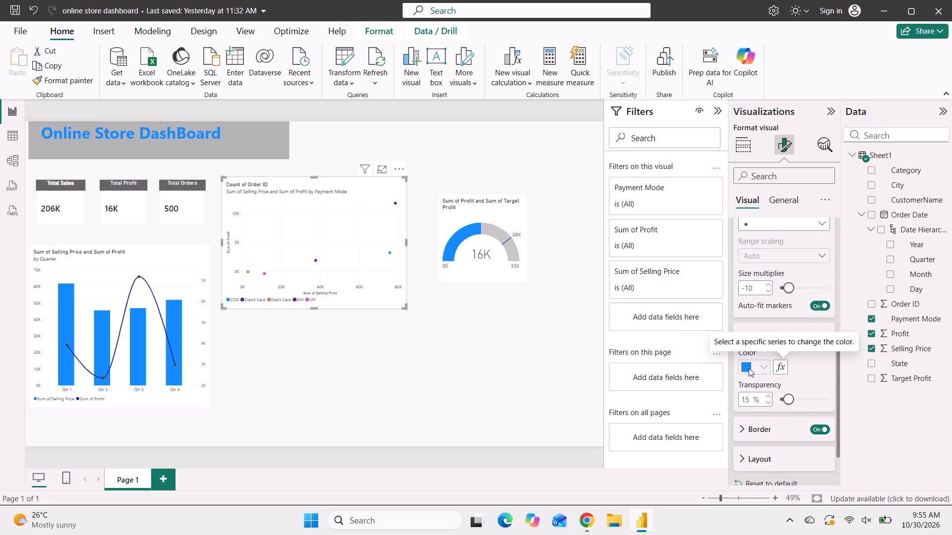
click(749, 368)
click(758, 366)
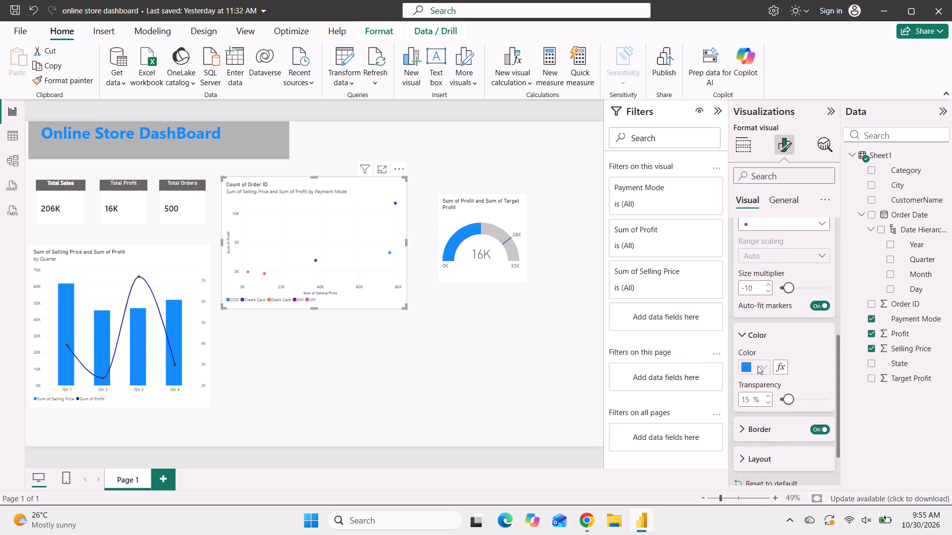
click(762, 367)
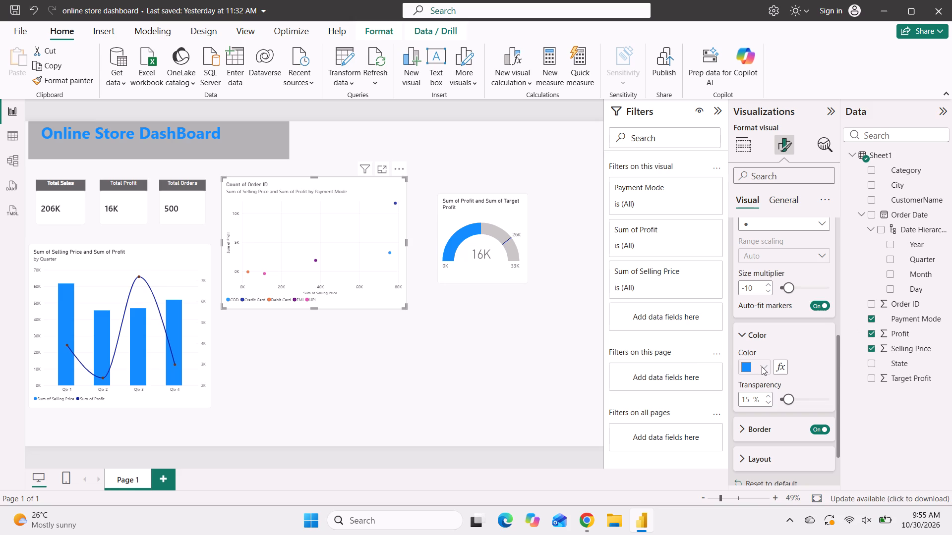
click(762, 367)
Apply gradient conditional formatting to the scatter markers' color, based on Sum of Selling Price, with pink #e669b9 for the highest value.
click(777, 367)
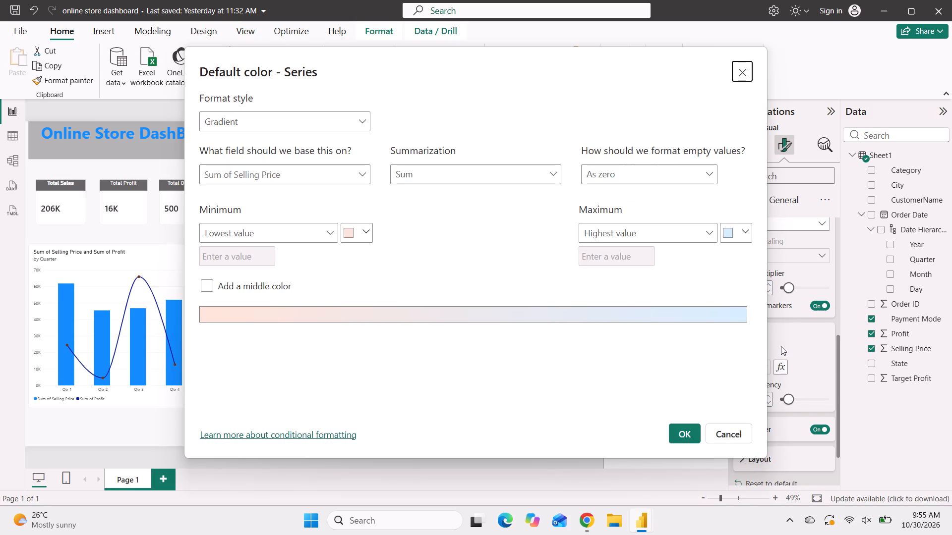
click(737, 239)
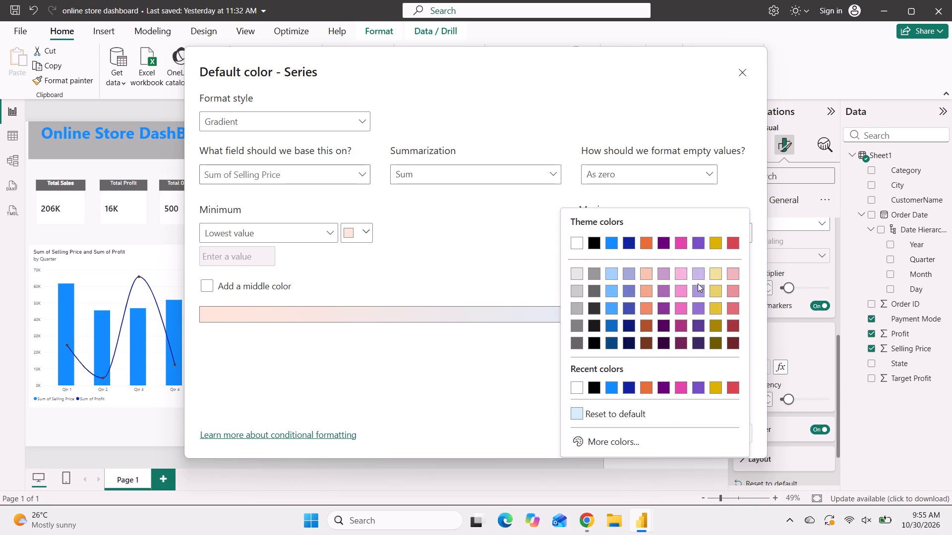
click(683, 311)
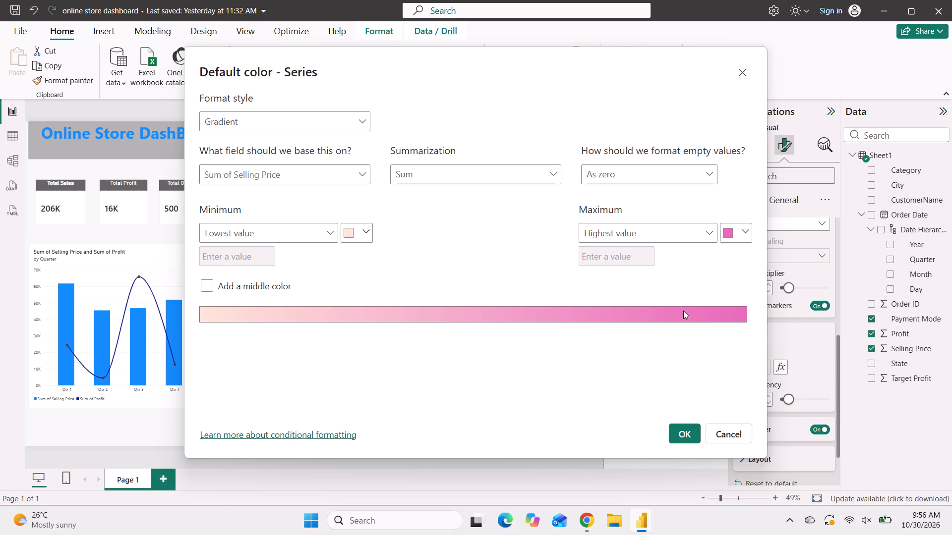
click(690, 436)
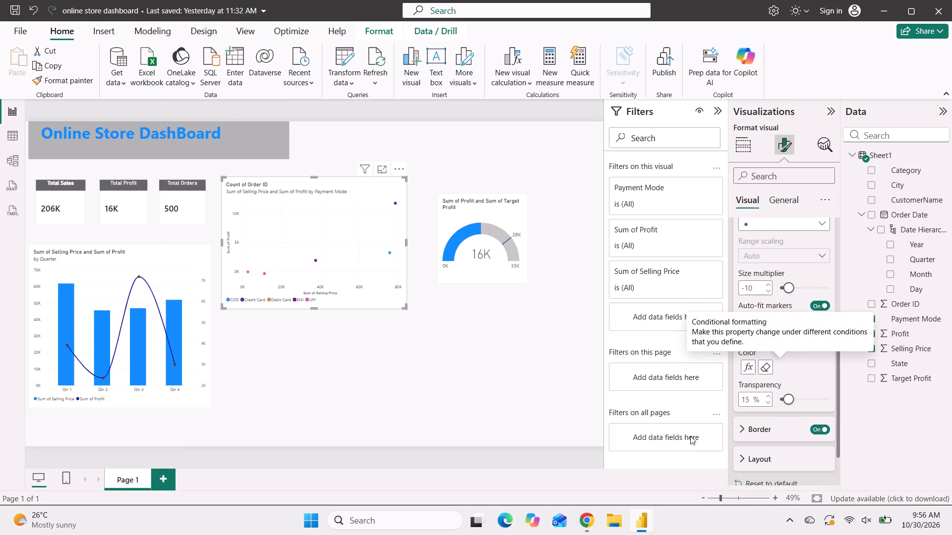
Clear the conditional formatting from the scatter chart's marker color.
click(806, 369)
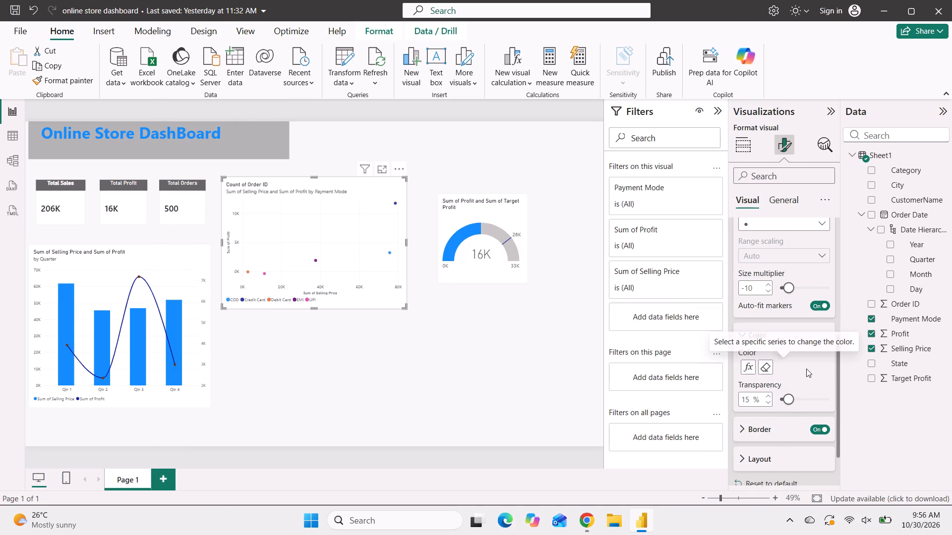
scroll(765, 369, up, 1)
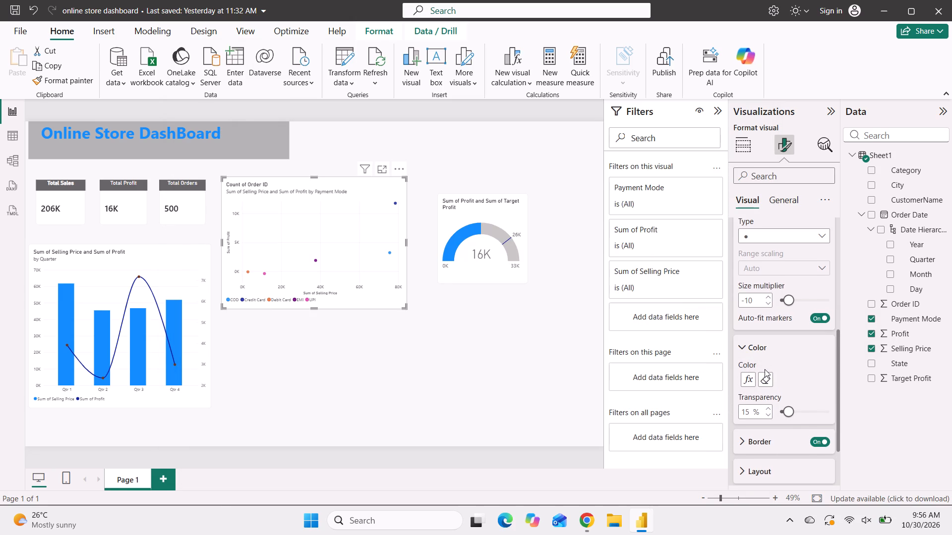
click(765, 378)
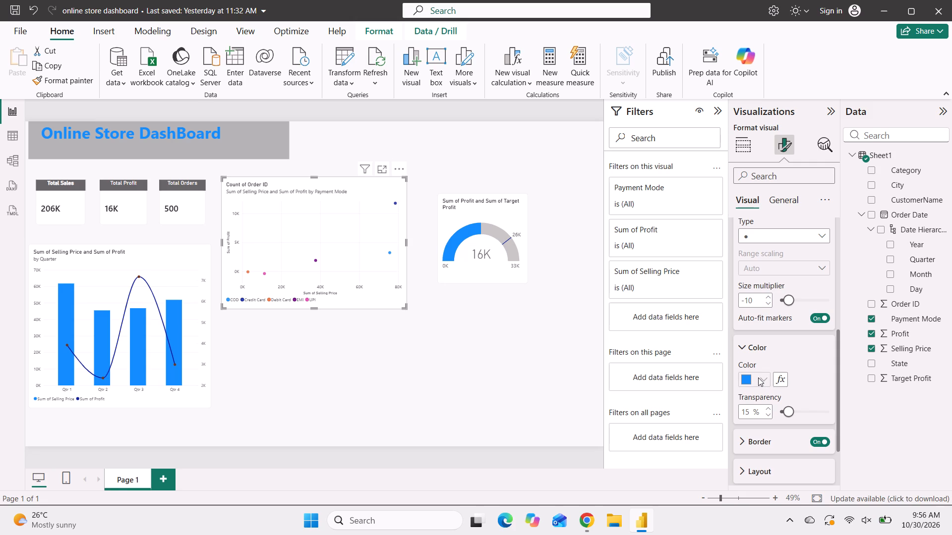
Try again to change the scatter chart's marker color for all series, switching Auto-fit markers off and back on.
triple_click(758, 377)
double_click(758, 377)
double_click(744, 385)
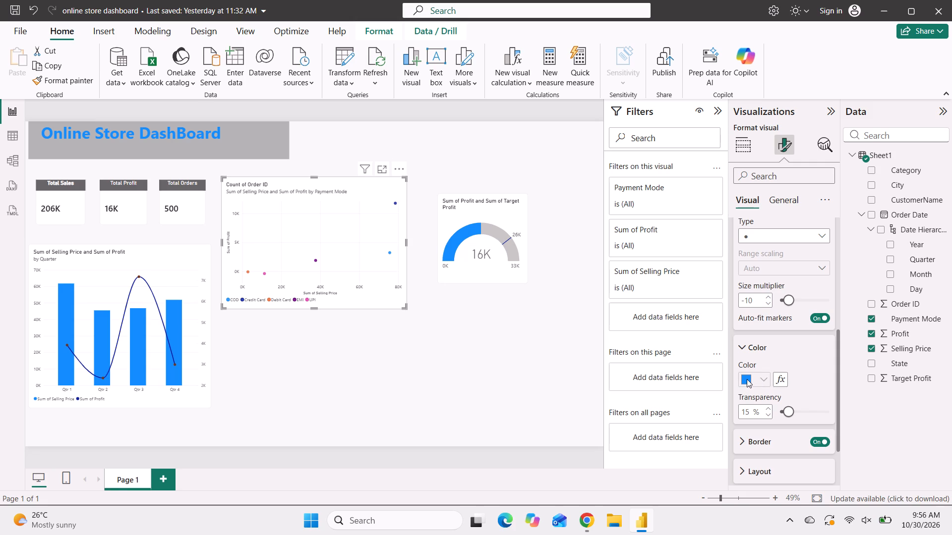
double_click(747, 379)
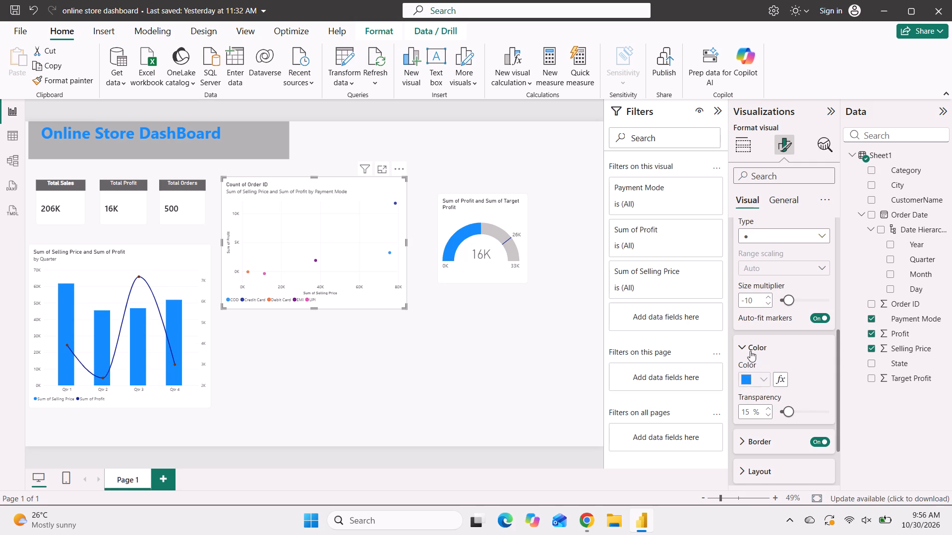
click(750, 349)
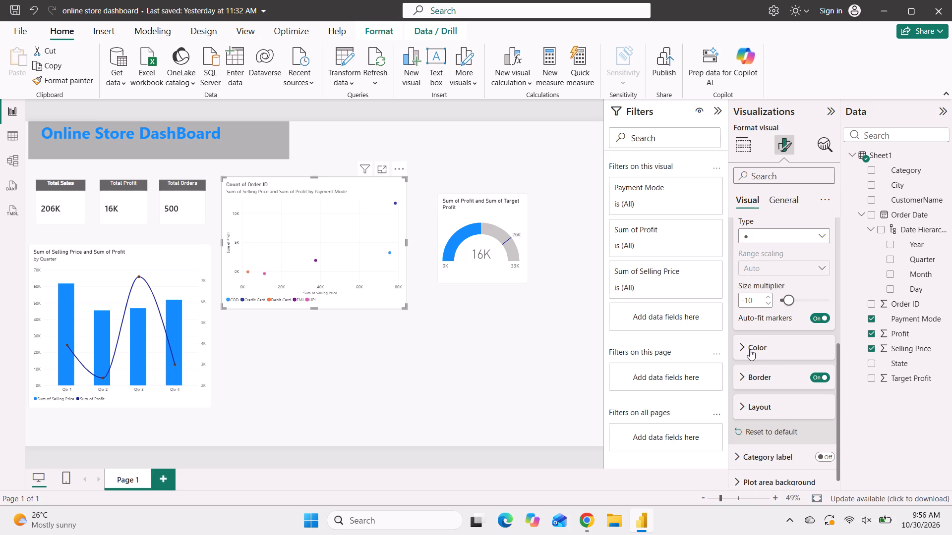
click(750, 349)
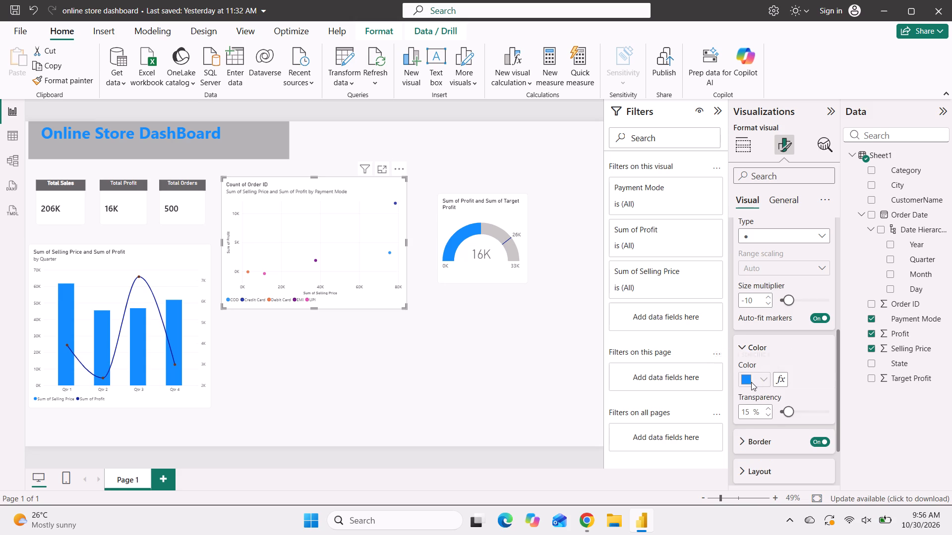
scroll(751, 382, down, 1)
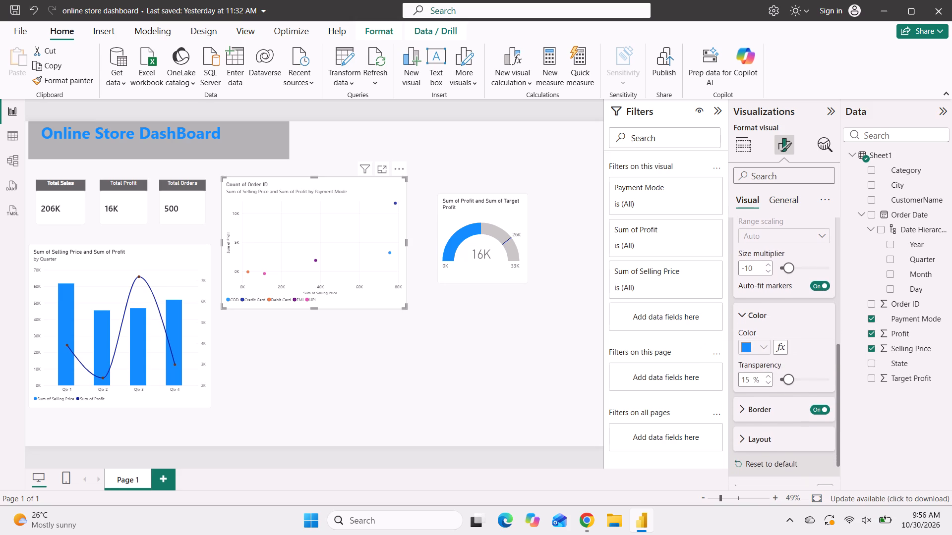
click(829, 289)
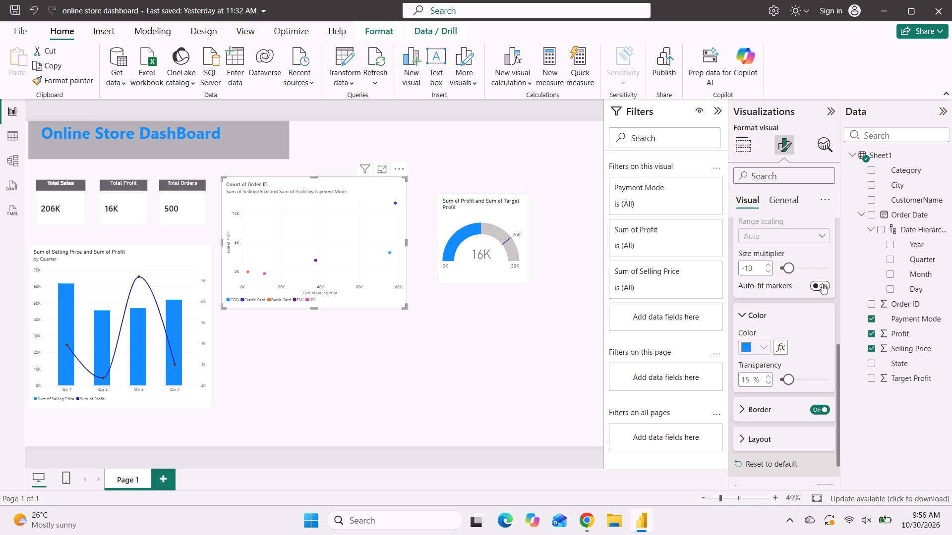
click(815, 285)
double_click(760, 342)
Look through the scatter chart's general and visual formatting options for another way to change the marker colors.
scroll(748, 250, up, 8)
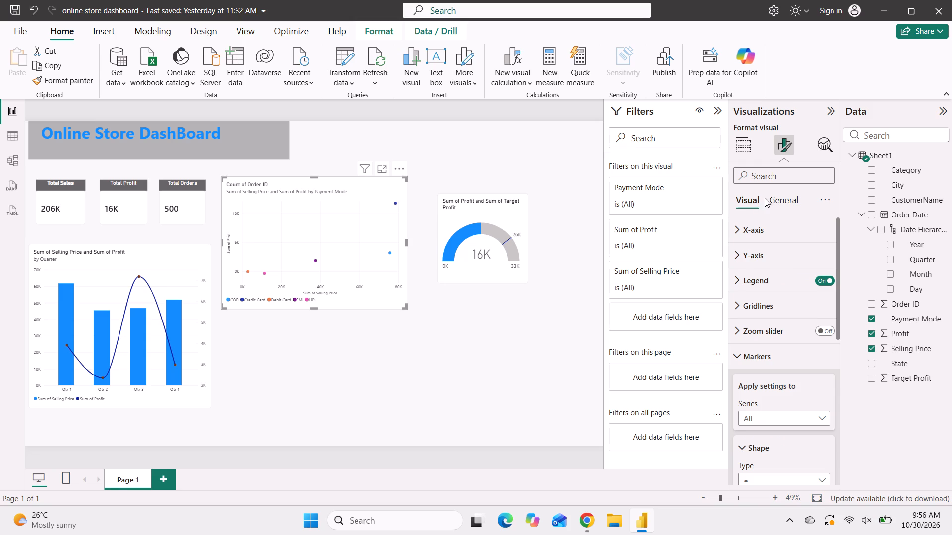
click(780, 196)
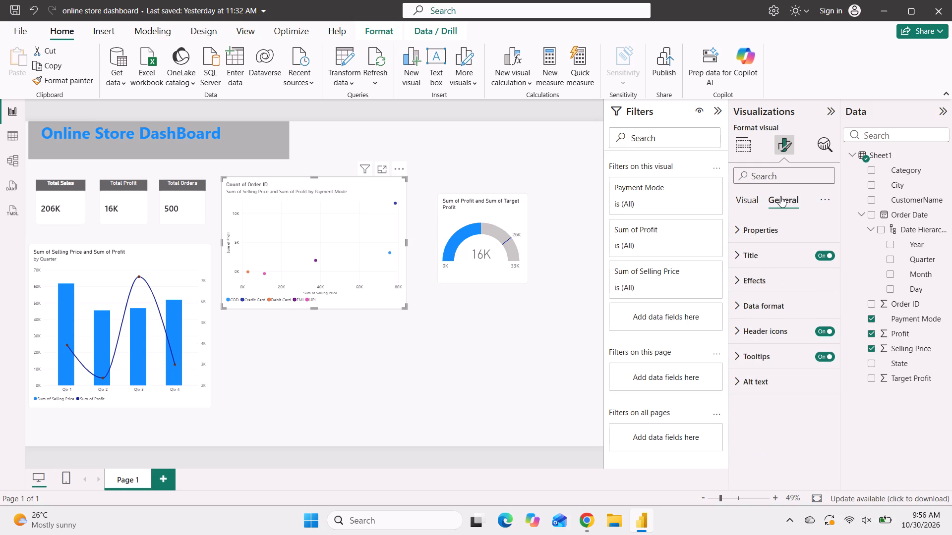
click(743, 196)
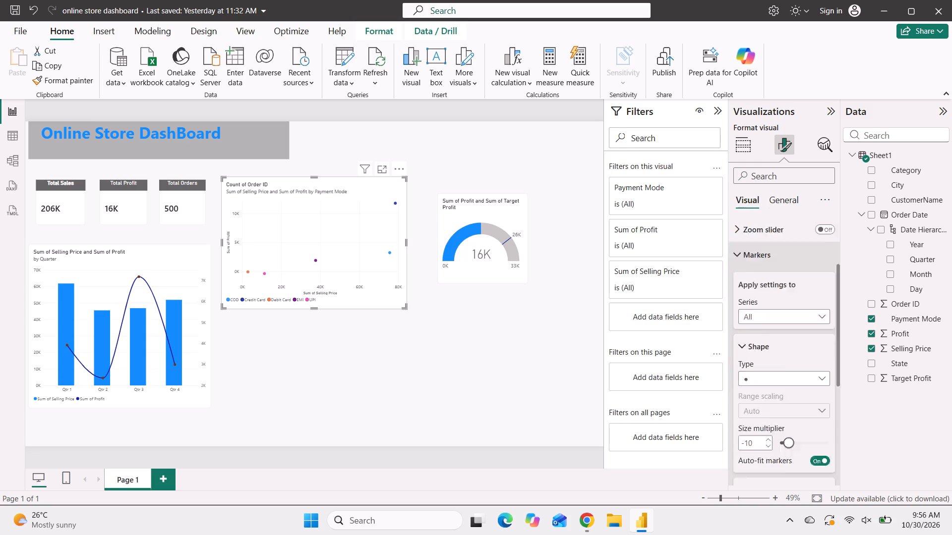
scroll(762, 354, down, 1)
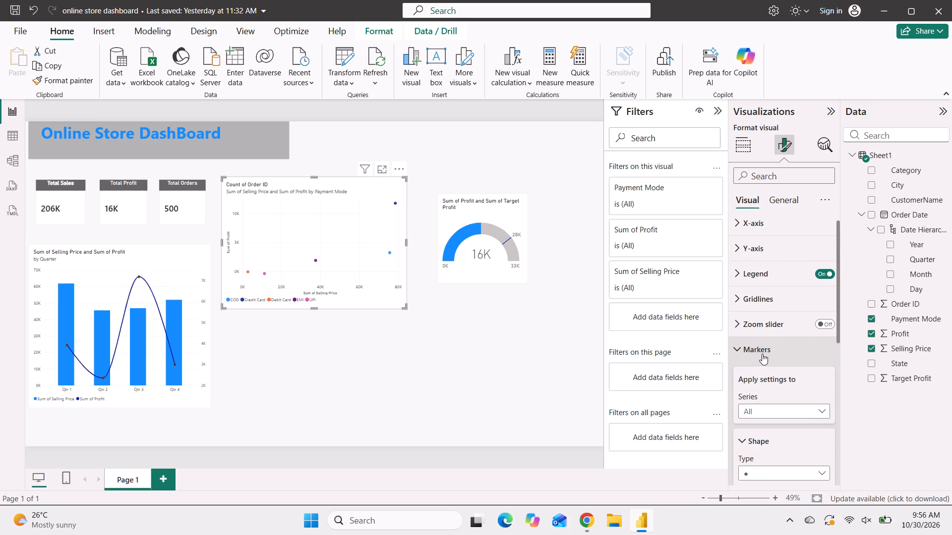
scroll(762, 354, down, 1)
click(762, 354)
scroll(762, 354, down, 1)
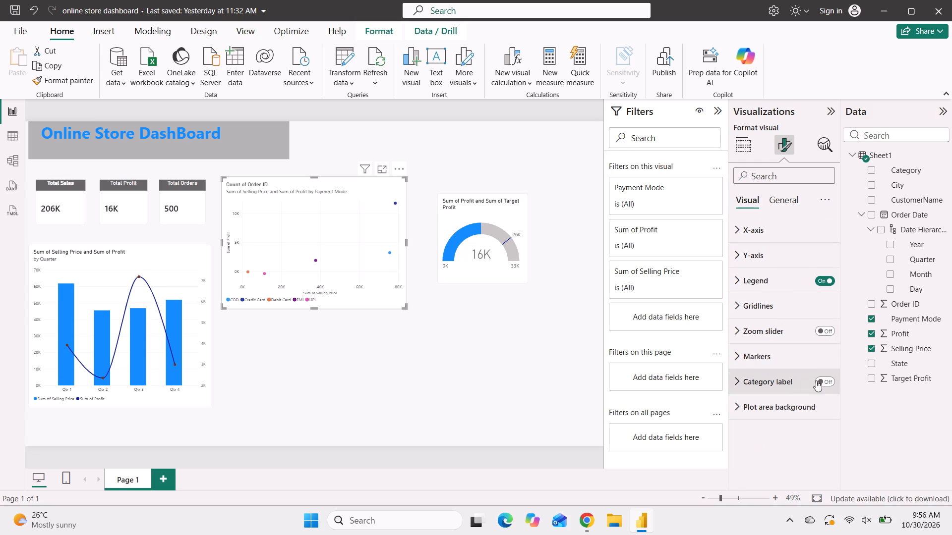
scroll(808, 315, up, 8)
Set the fill color of the Sum of Profit and Sum of Target Profit gauge to custom green #27DCA3.
click(483, 239)
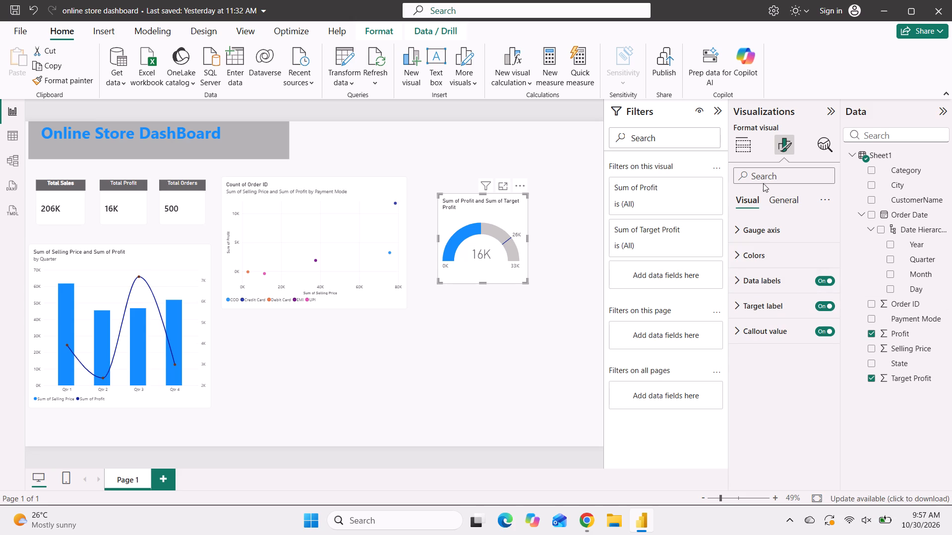
click(773, 257)
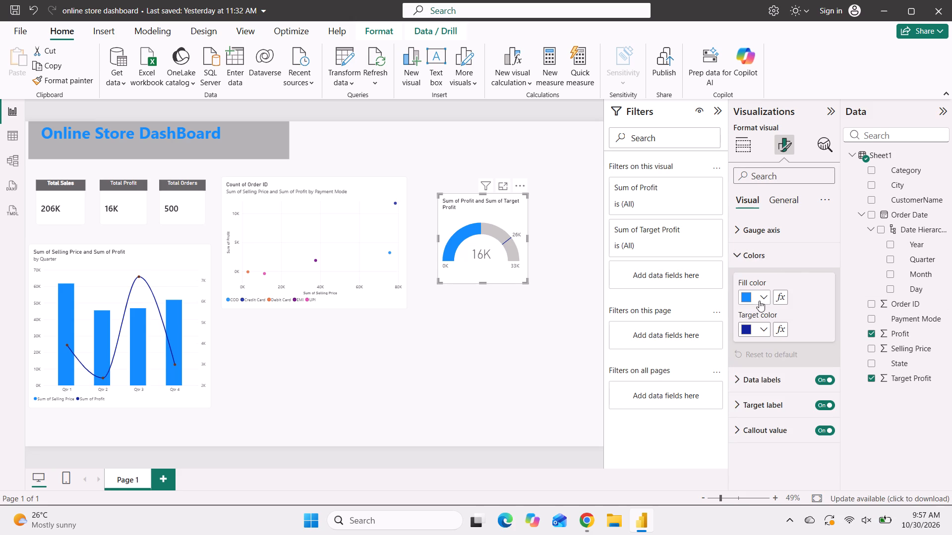
click(766, 290)
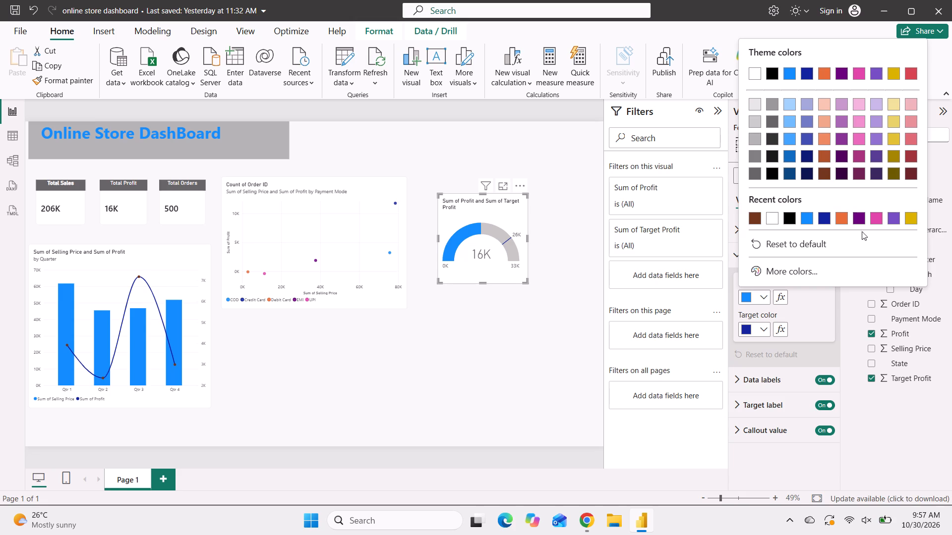
click(759, 269)
drag(850, 143, 808, 182)
click(825, 212)
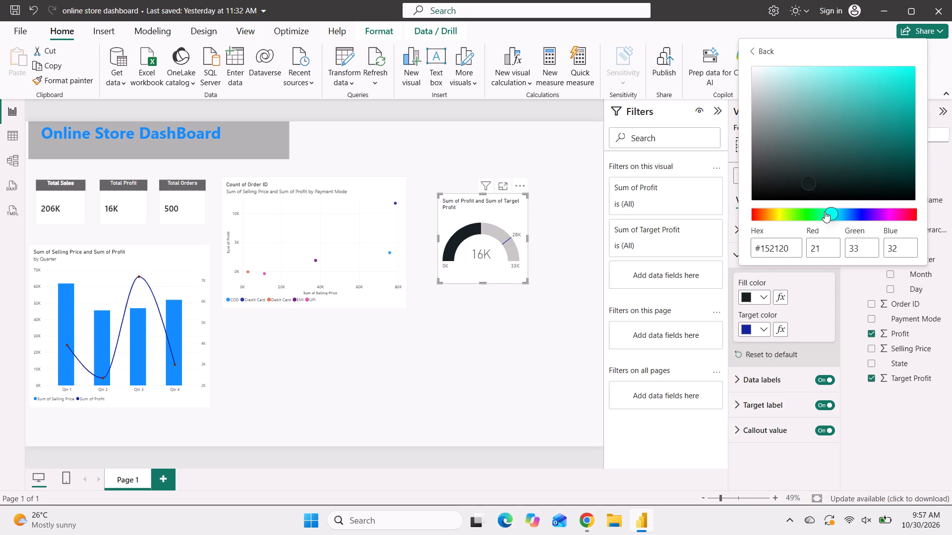
click(821, 212)
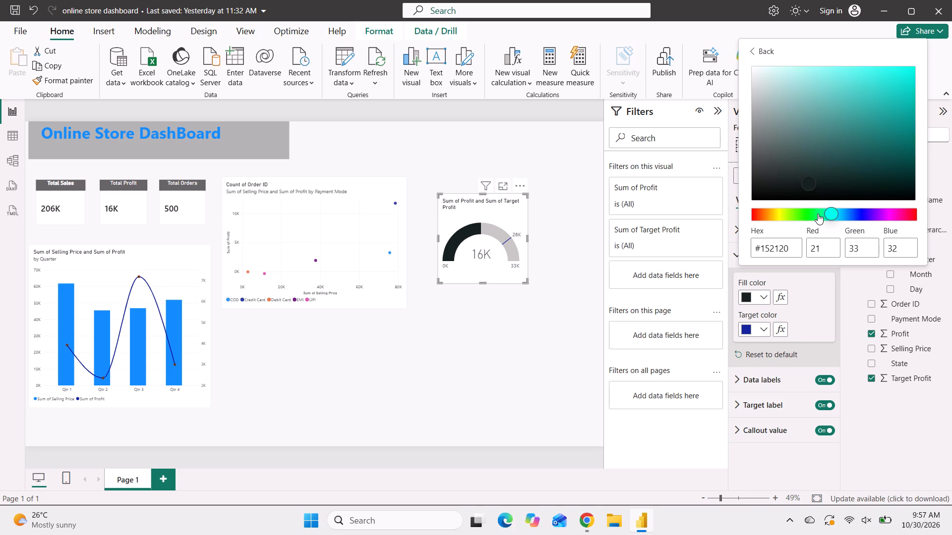
click(818, 214)
click(885, 84)
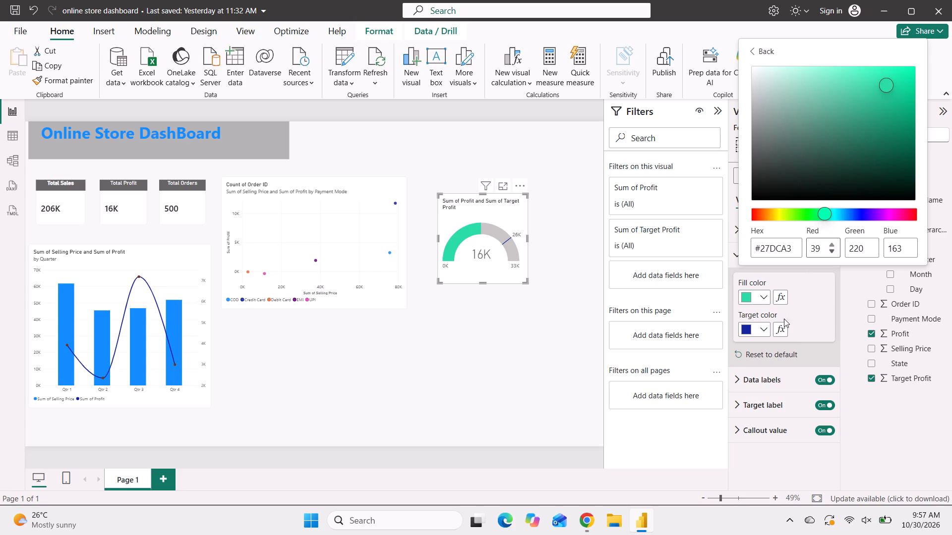
click(807, 315)
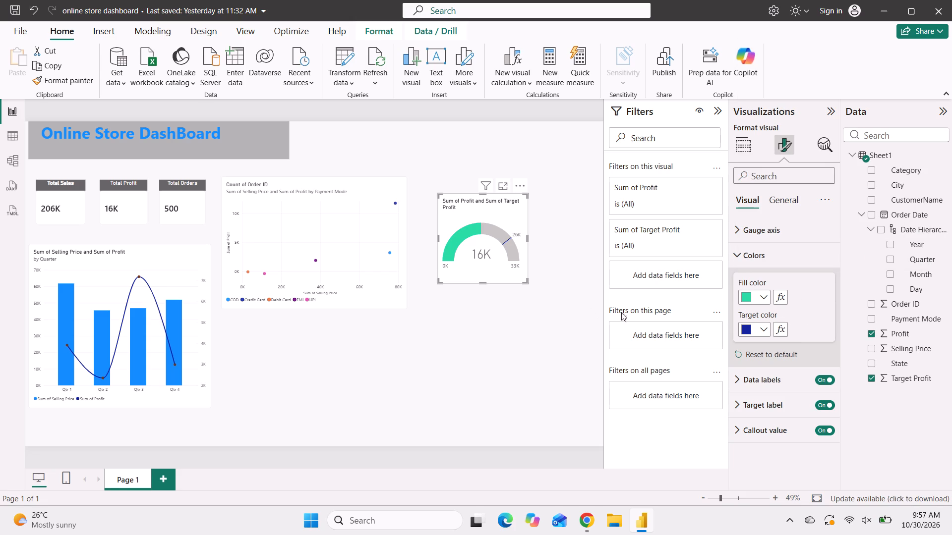
Set the gauge's target color to the red theme color and deselect the chart.
click(761, 329)
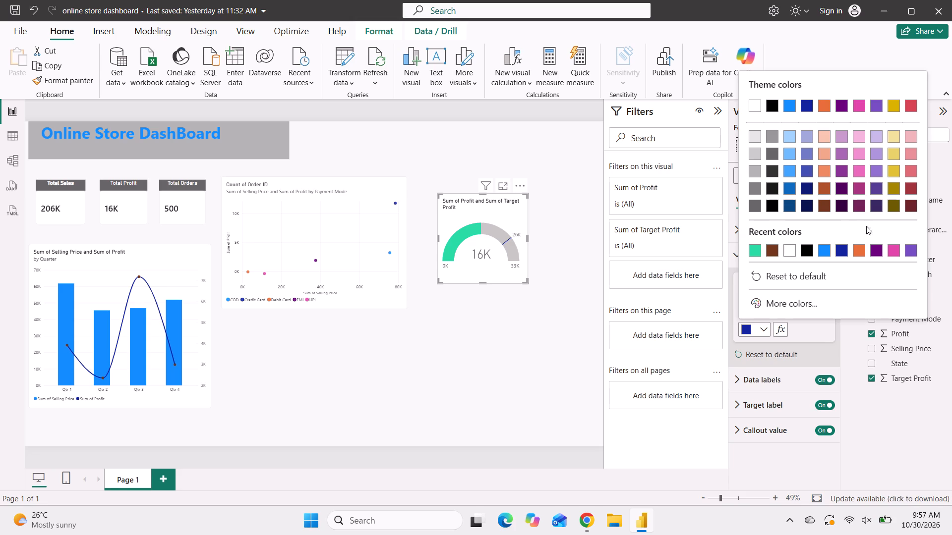
click(911, 103)
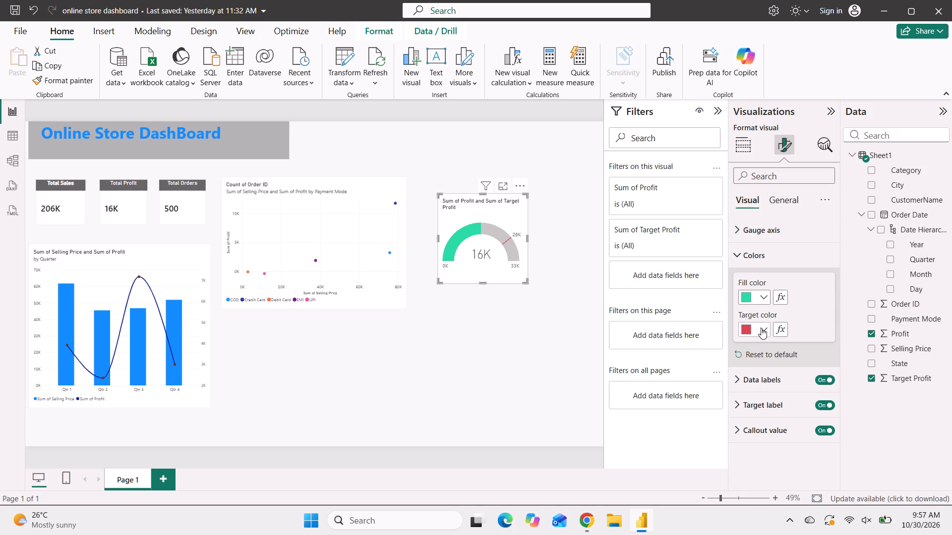
click(505, 359)
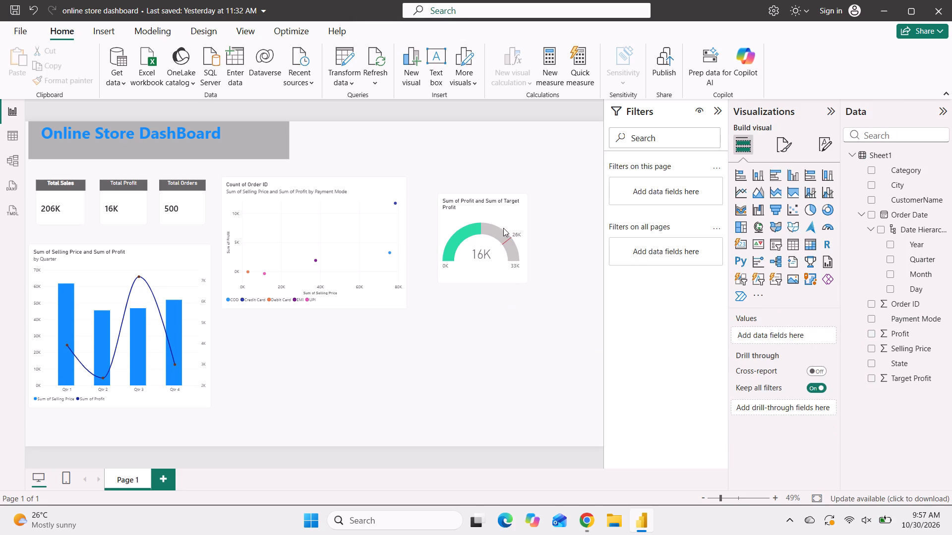
Enlarge the gauge chart slightly and move it up beside the scatter chart, aligning their top edges.
click(502, 225)
drag(527, 281, 543, 306)
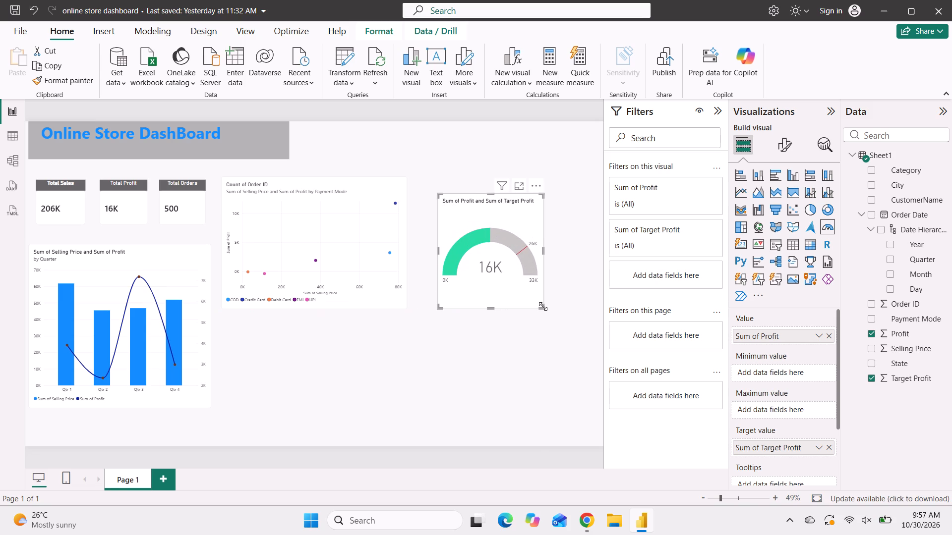
drag(498, 238, 486, 217)
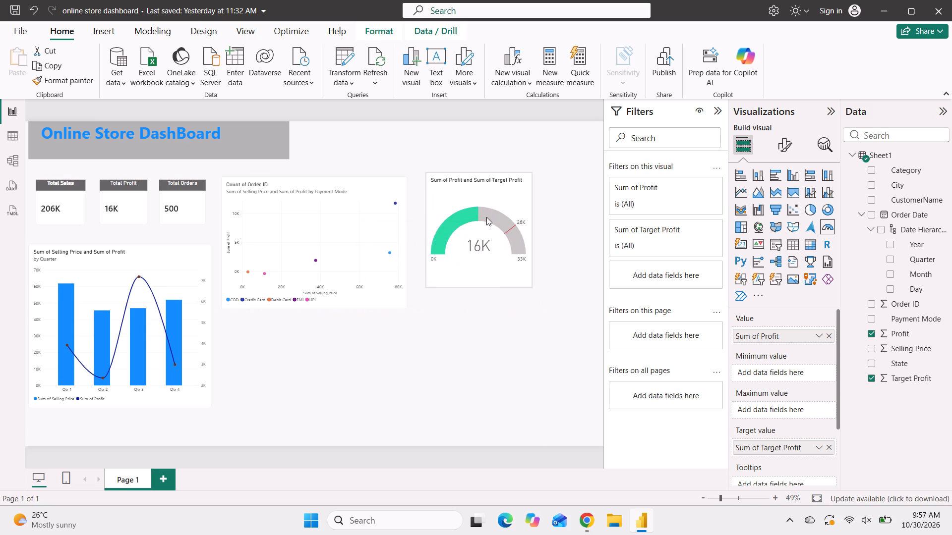
drag(486, 217, 485, 220)
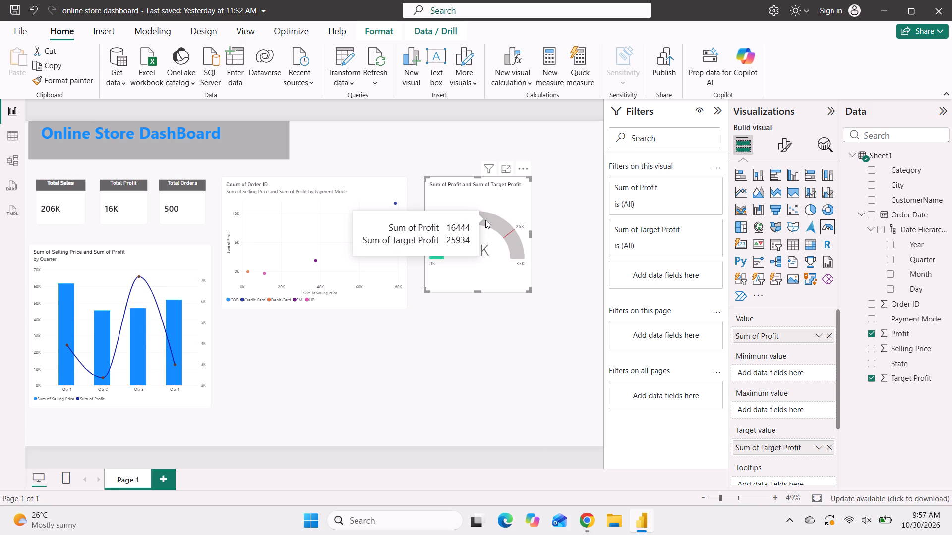
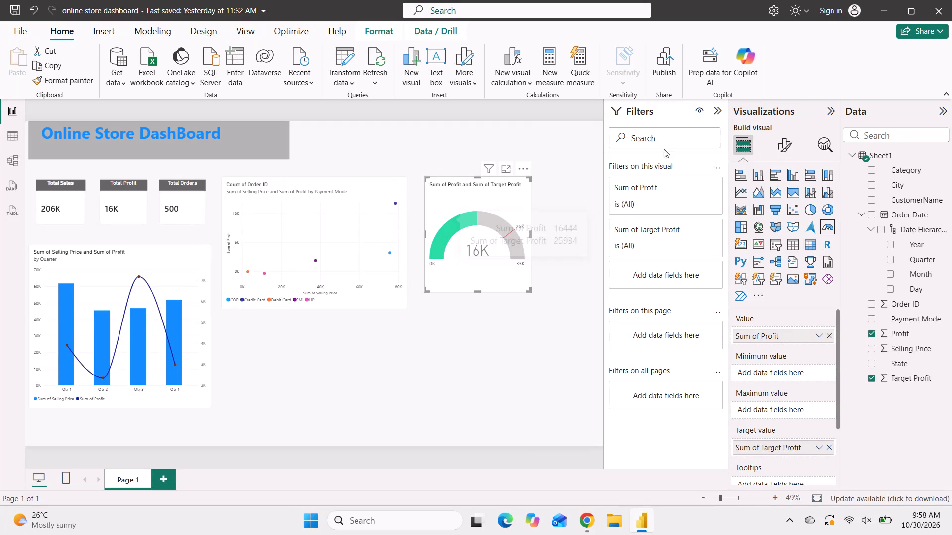
Look through the gauge chart's visual formatting options for axis, colors, data labels, target label and callout value.
click(778, 143)
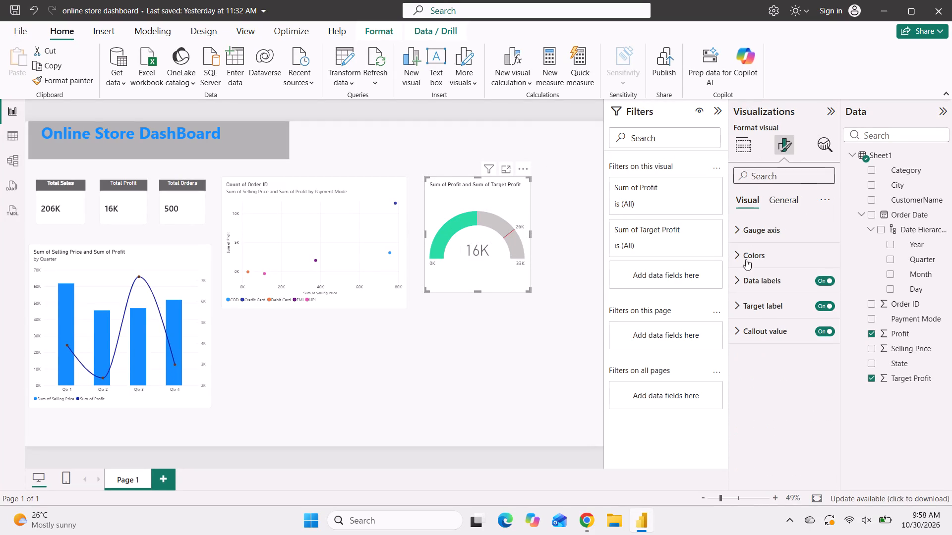
click(759, 253)
click(775, 194)
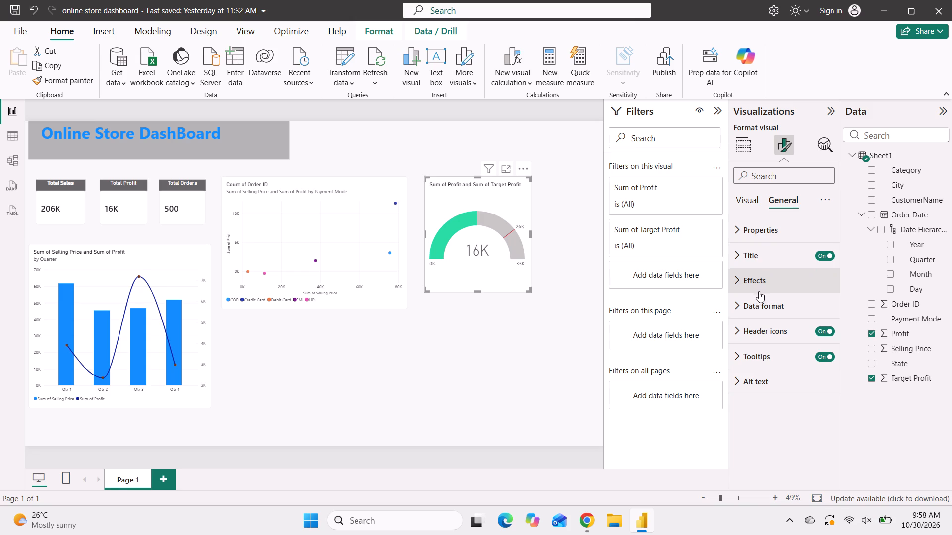
click(746, 206)
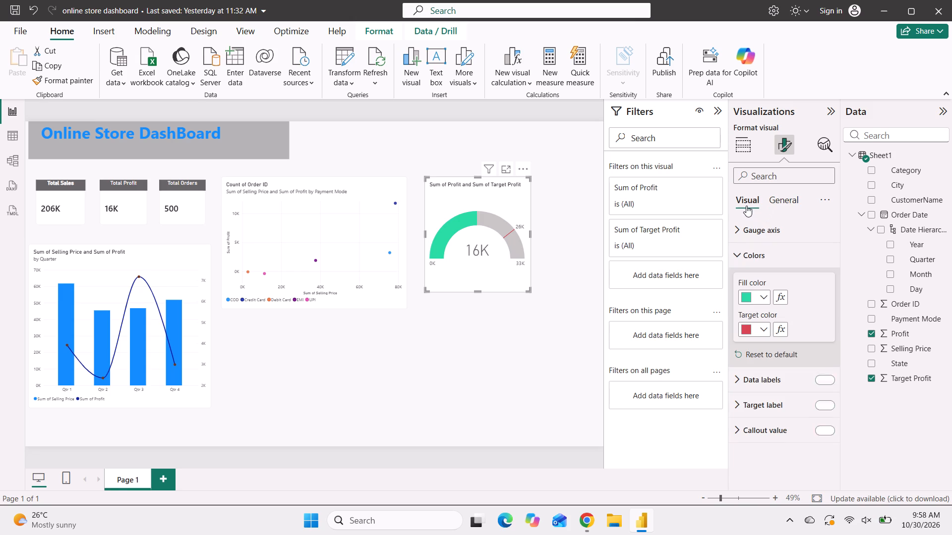
scroll(762, 357, down, 1)
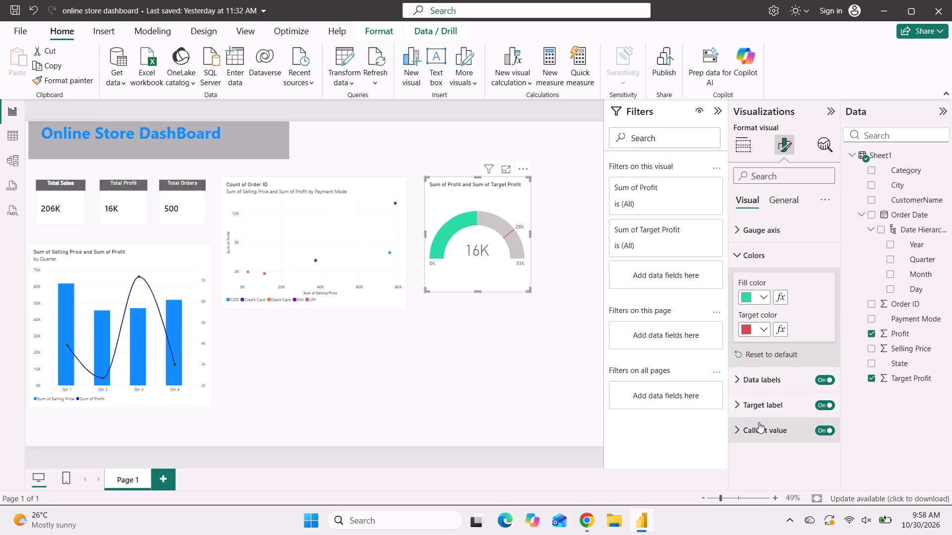
click(774, 229)
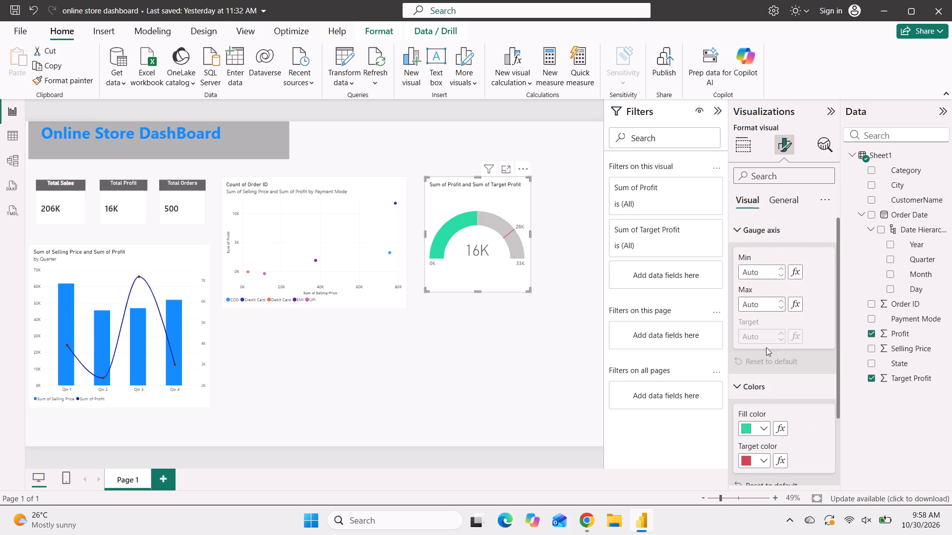
scroll(770, 411, down, 2)
click(770, 411)
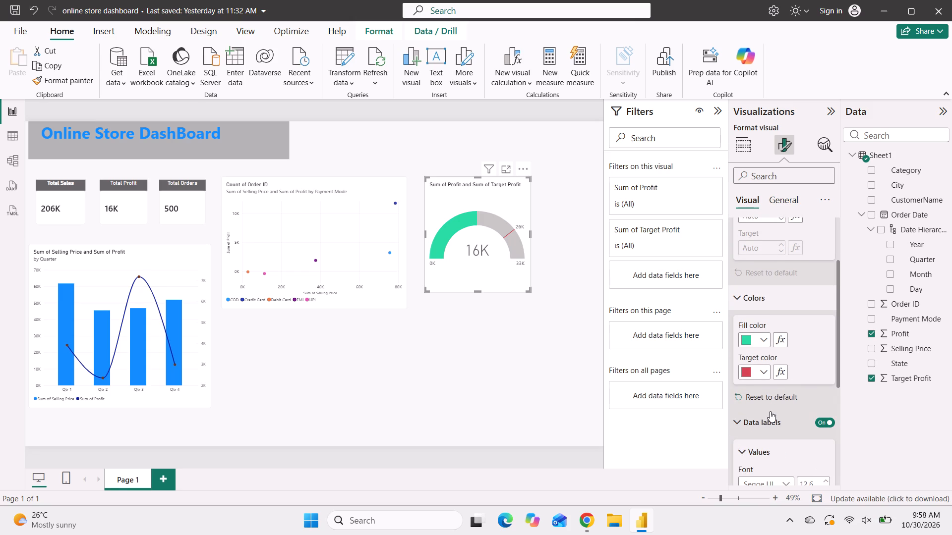
scroll(770, 411, down, 3)
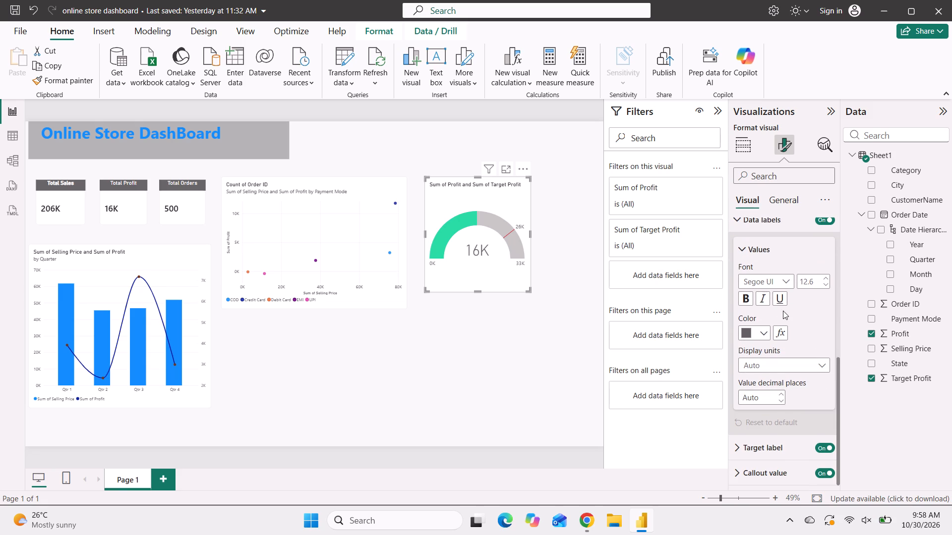
click(769, 446)
scroll(769, 446, down, 3)
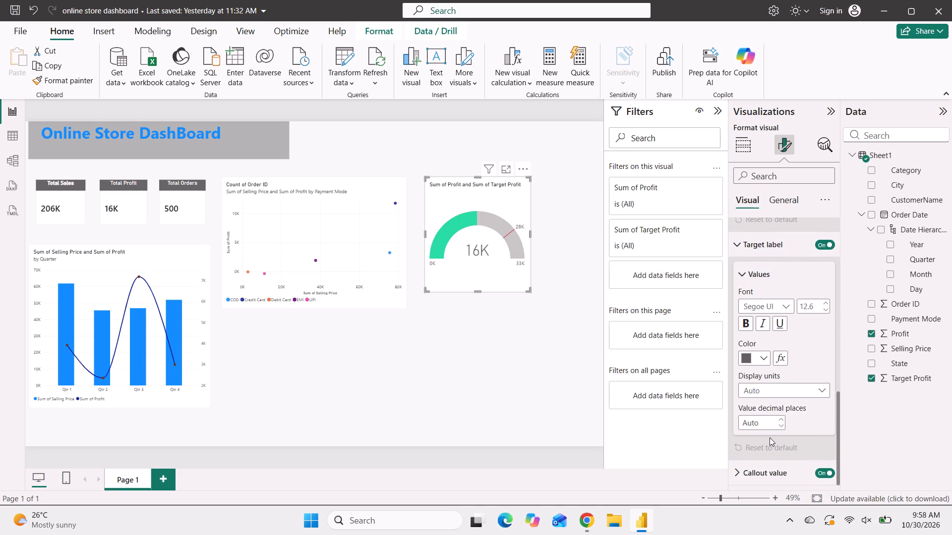
scroll(770, 437, down, 1)
click(767, 470)
scroll(767, 470, down, 2)
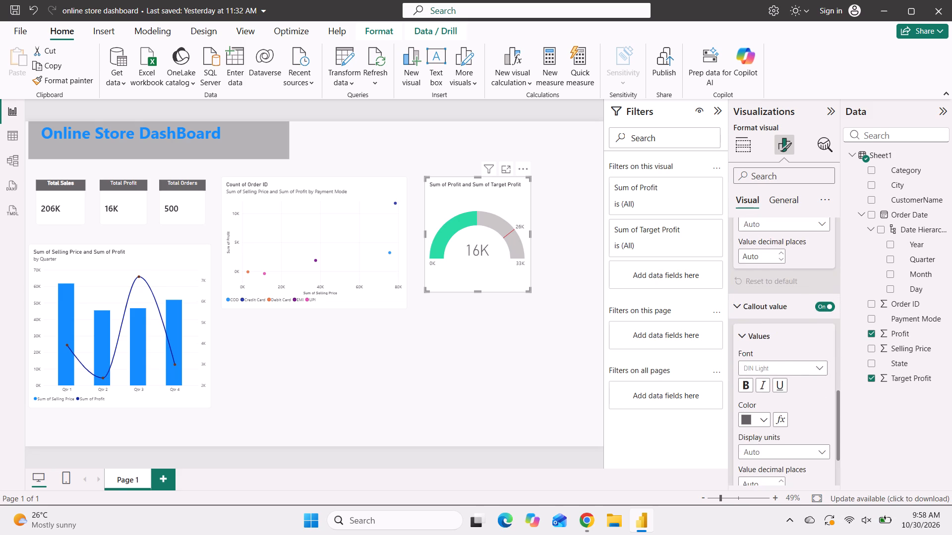
scroll(767, 470, down, 3)
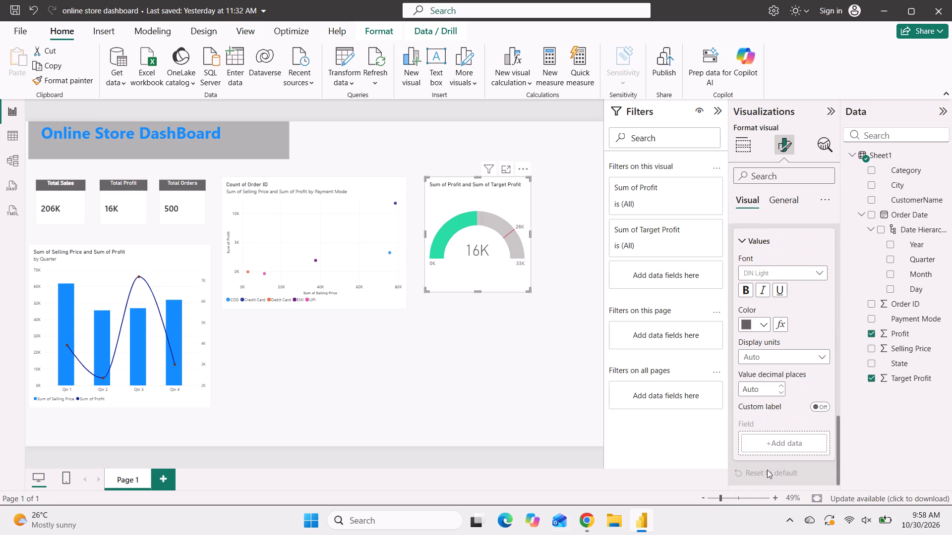
Set the rounded corners of the gauge chart's visual border to 30 px.
click(778, 208)
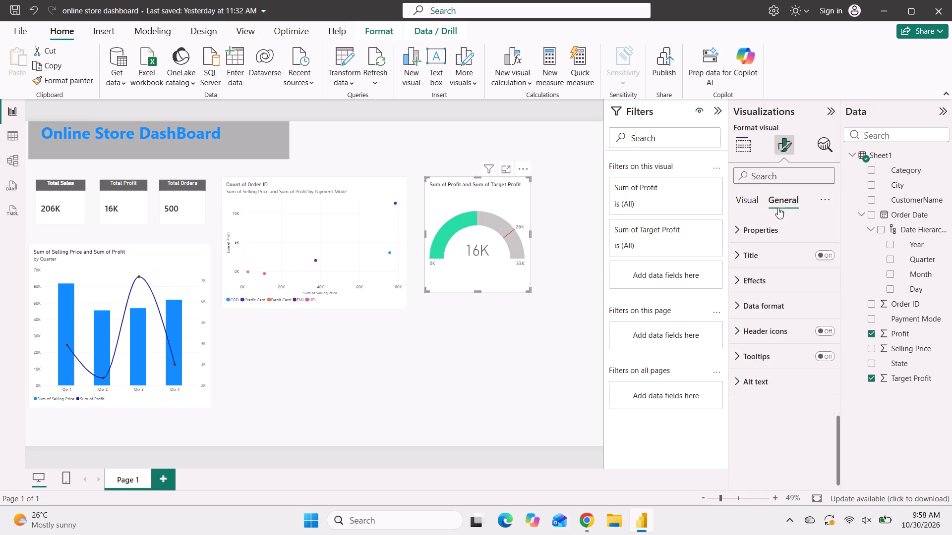
click(766, 276)
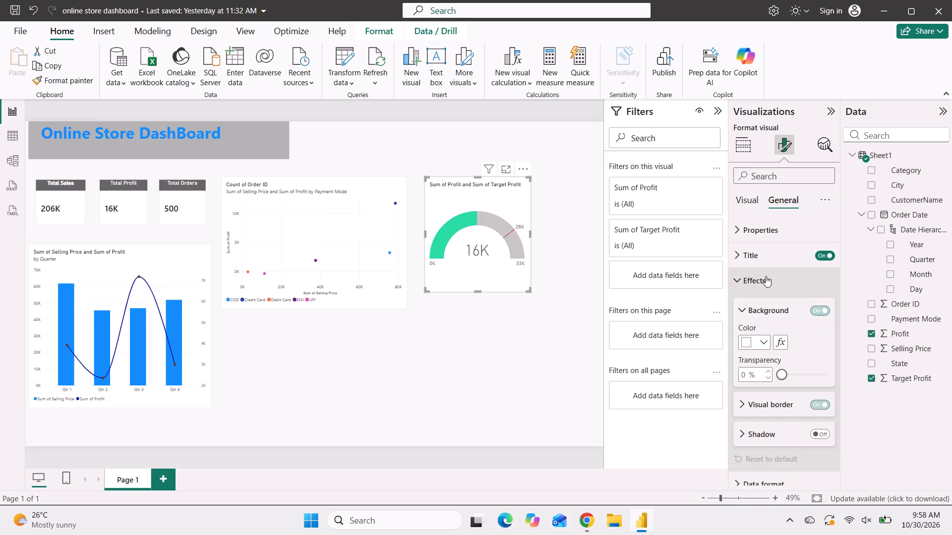
scroll(766, 276, down, 1)
click(763, 335)
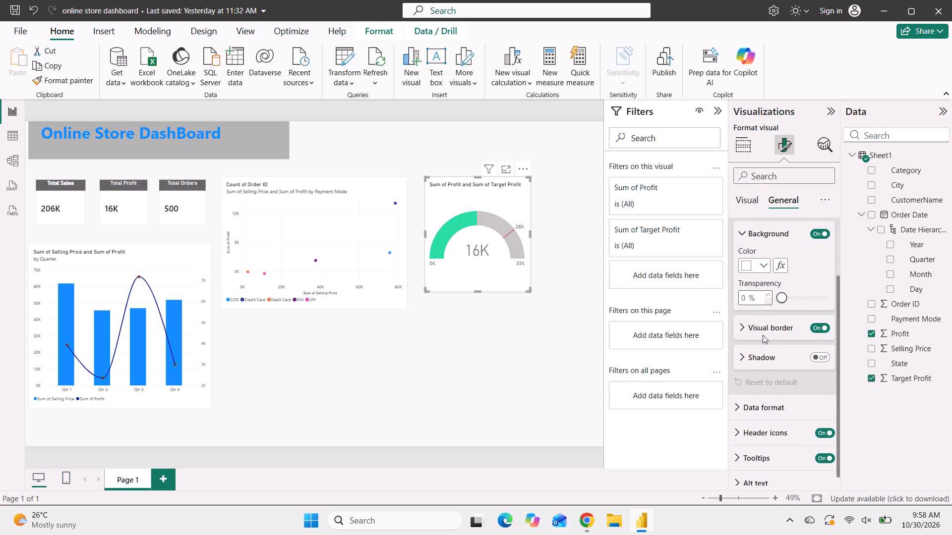
click(771, 321)
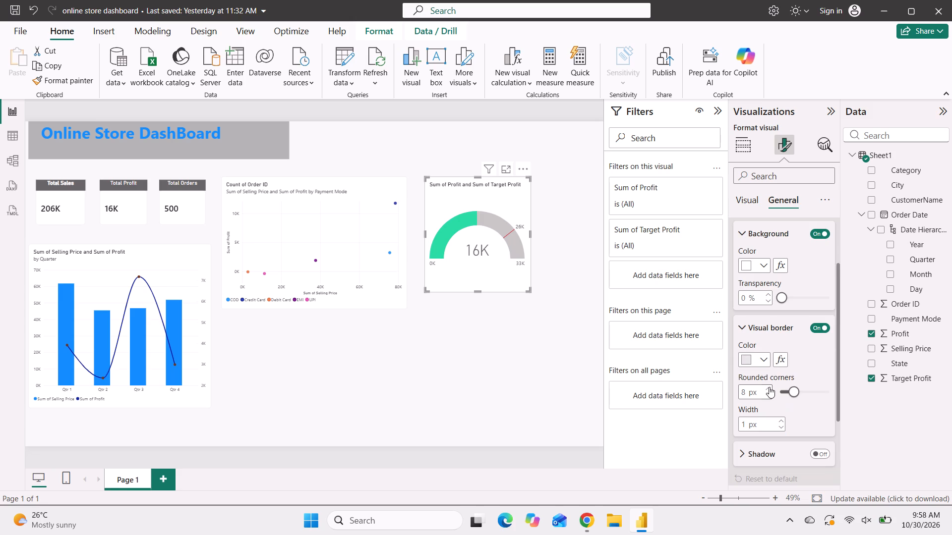
triple_click(768, 394)
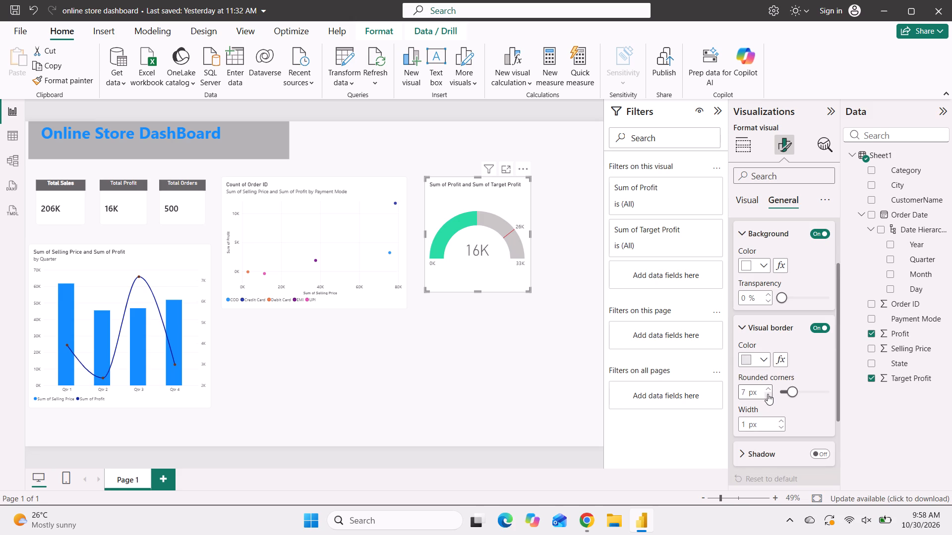
triple_click(768, 394)
triple_click(768, 394)
triple_click(768, 394)
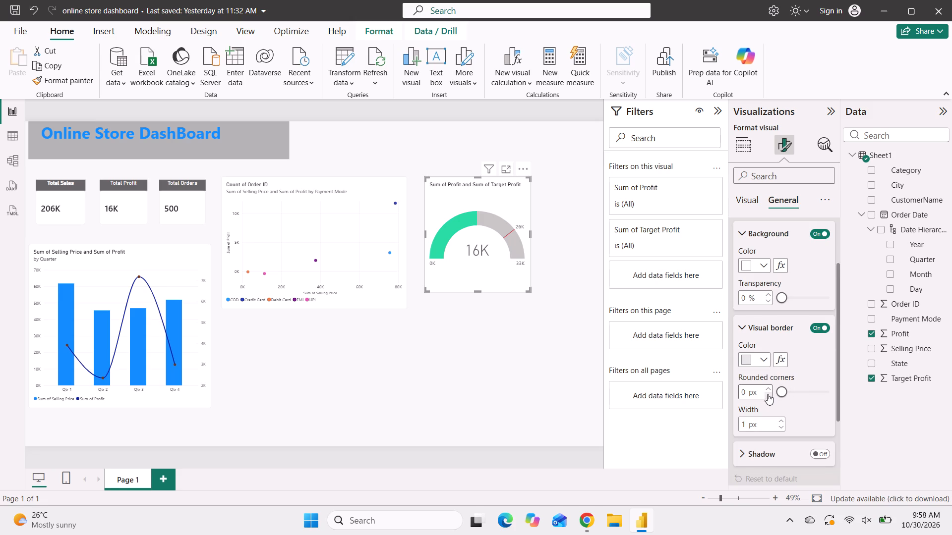
triple_click(768, 394)
triple_click(768, 394)
double_click(768, 394)
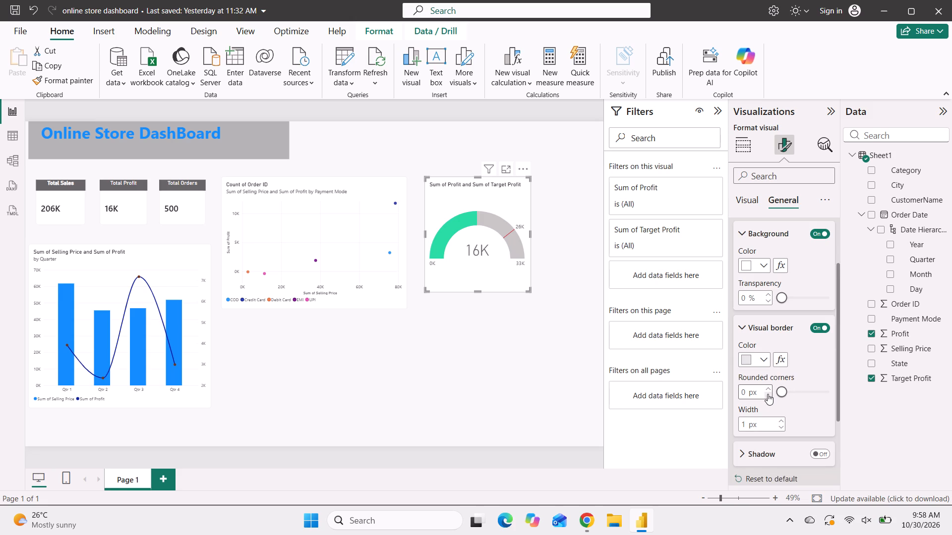
triple_click(768, 387)
double_click(768, 387)
drag(768, 387, 790, 389)
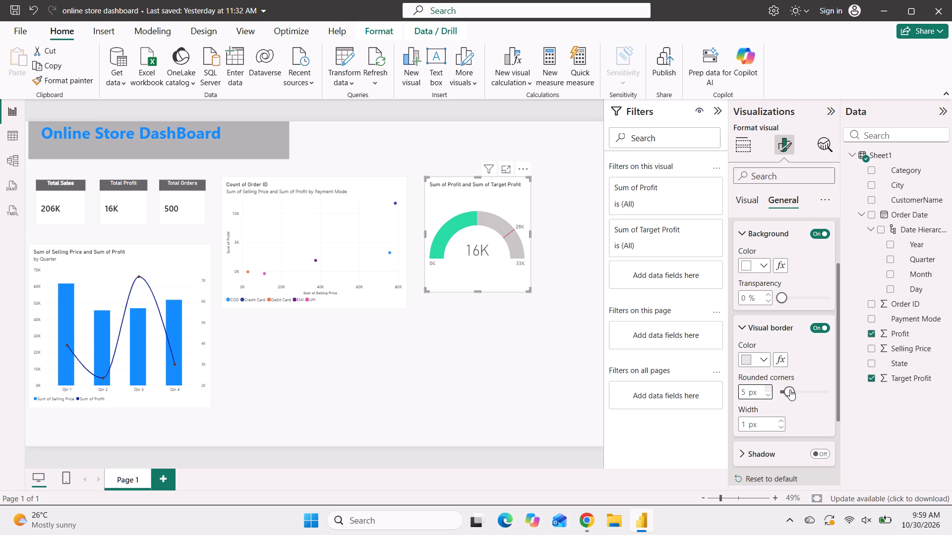
drag(790, 389, 793, 390)
click(793, 390)
drag(793, 390, 898, 410)
drag(898, 410, 917, 416)
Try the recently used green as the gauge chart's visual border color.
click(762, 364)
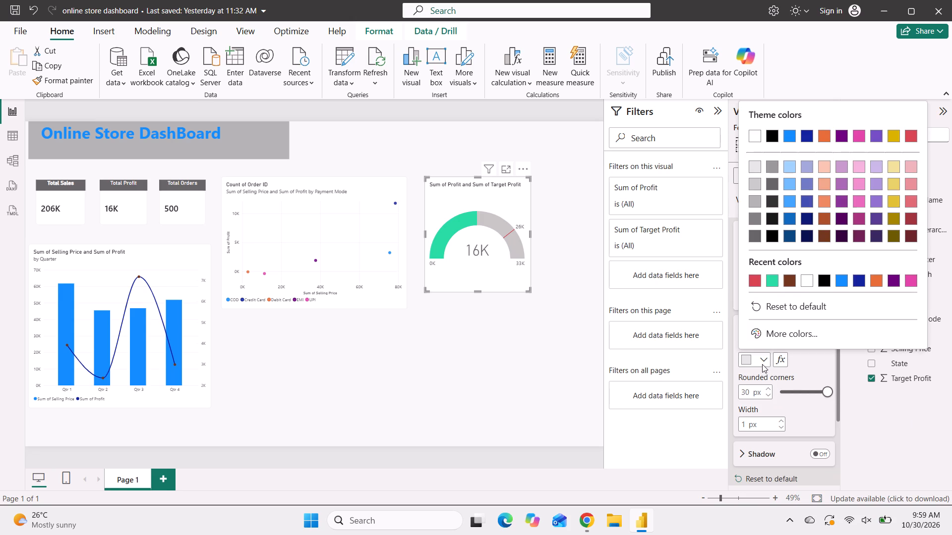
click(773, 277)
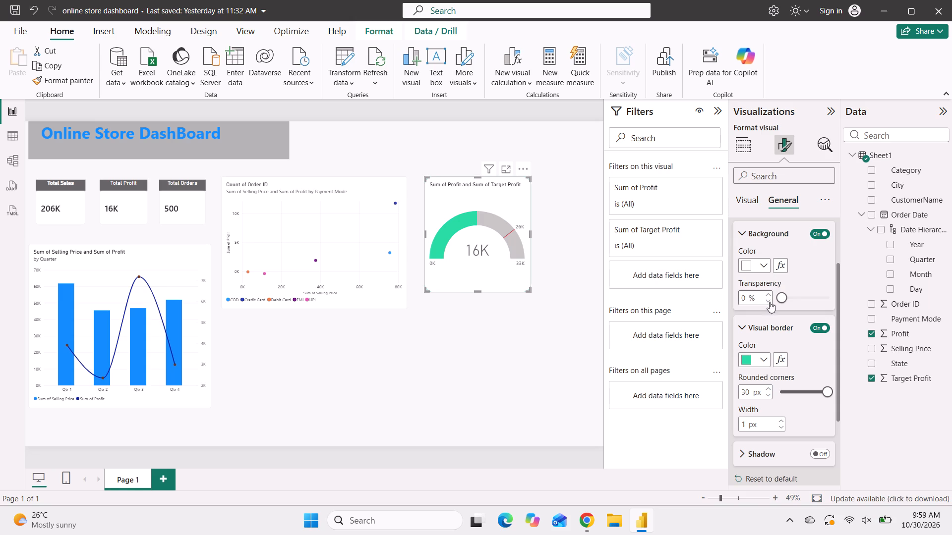
Set the gauge chart's visual border color to the medium gray theme shade and deselect the chart.
click(763, 358)
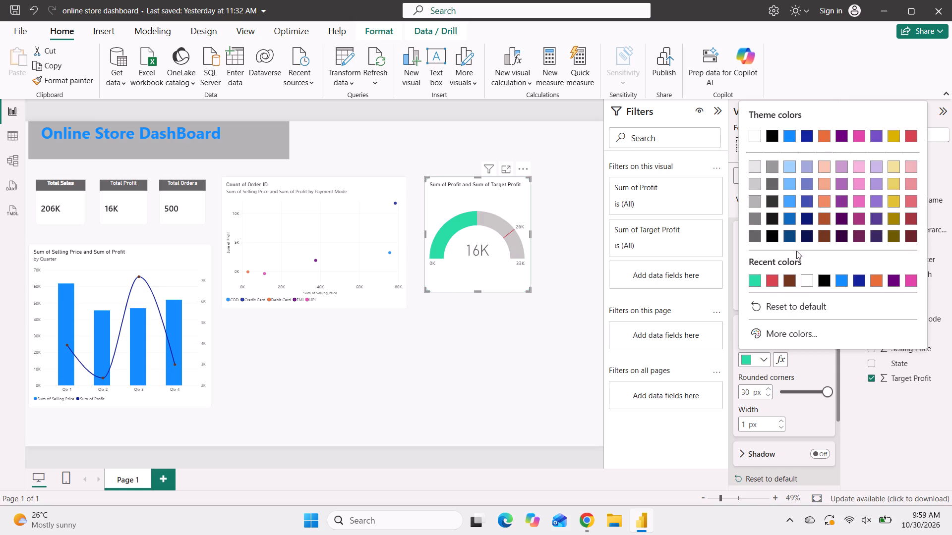
click(752, 198)
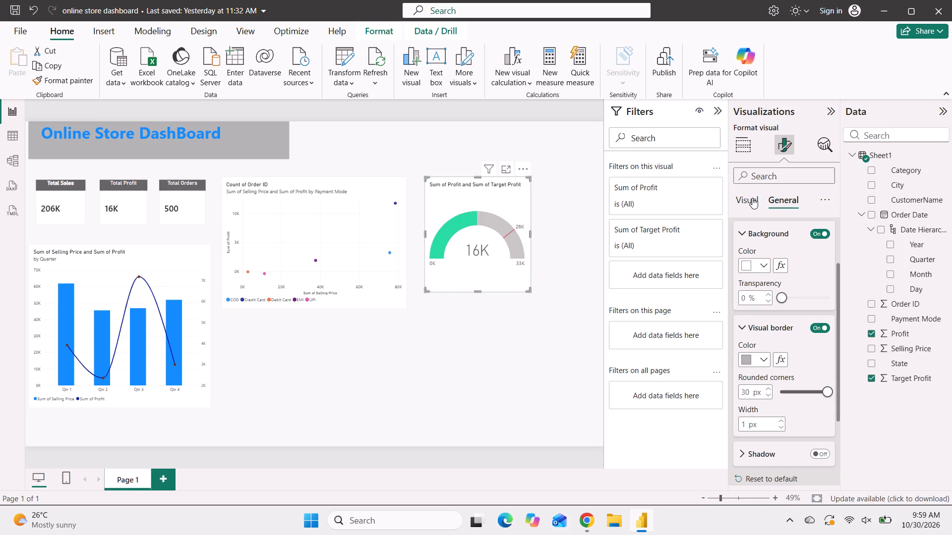
double_click(579, 301)
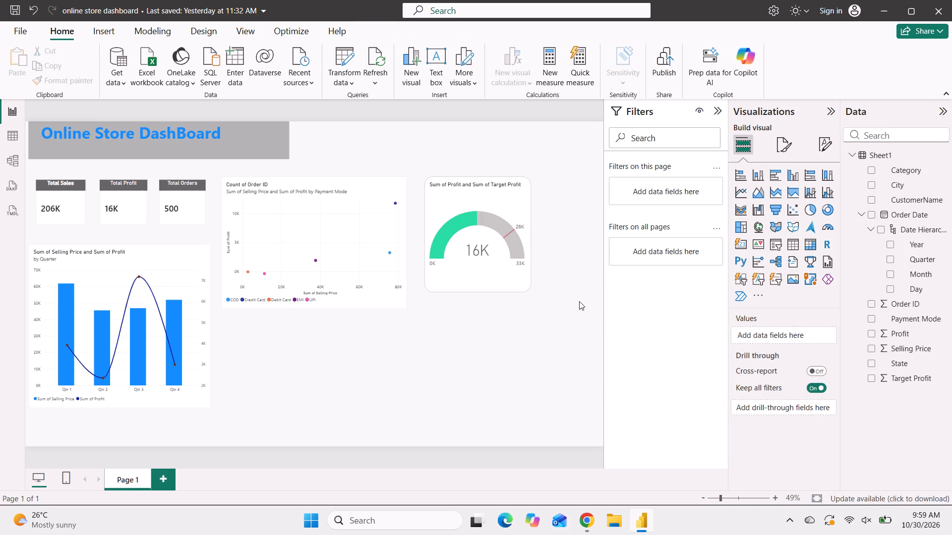
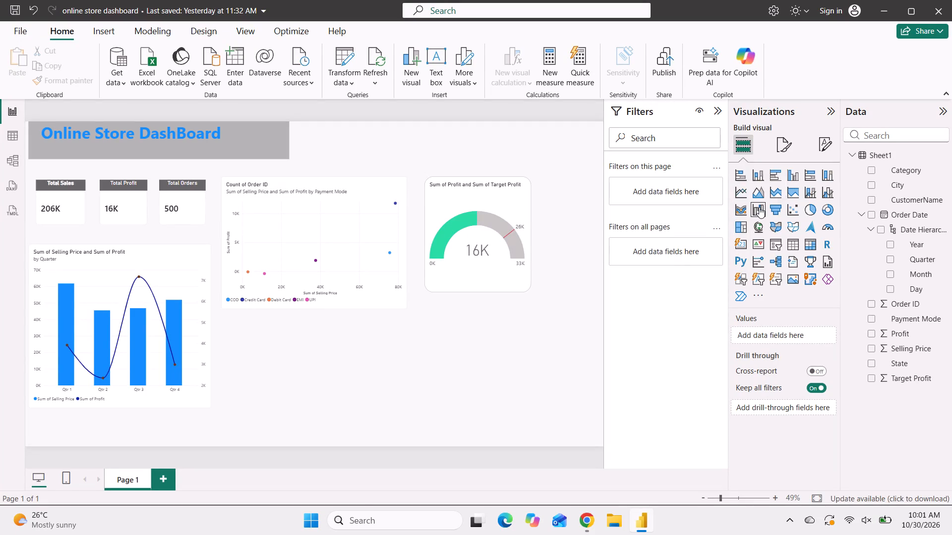
Add an empty waterfall chart below the scatter chart and enlarge it to roughly the scatter chart's width.
click(759, 207)
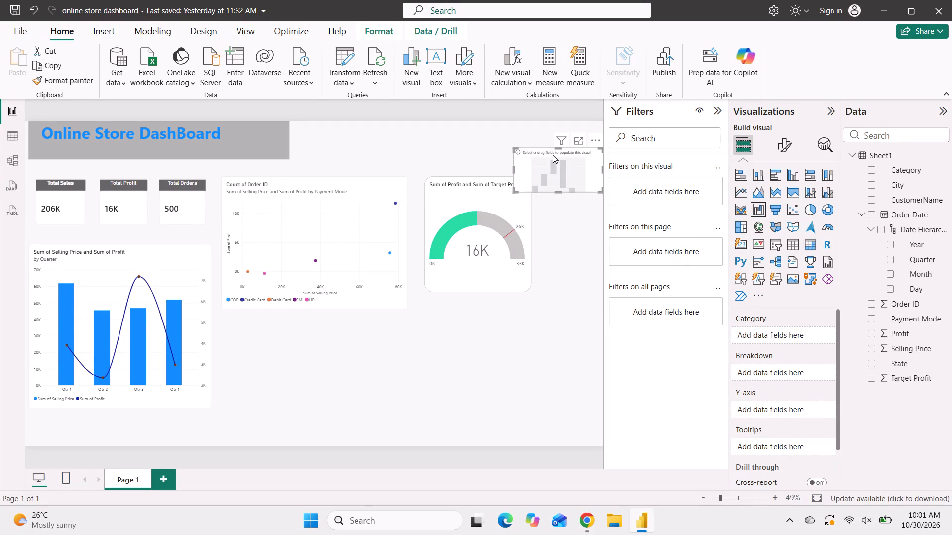
drag(556, 162, 246, 331)
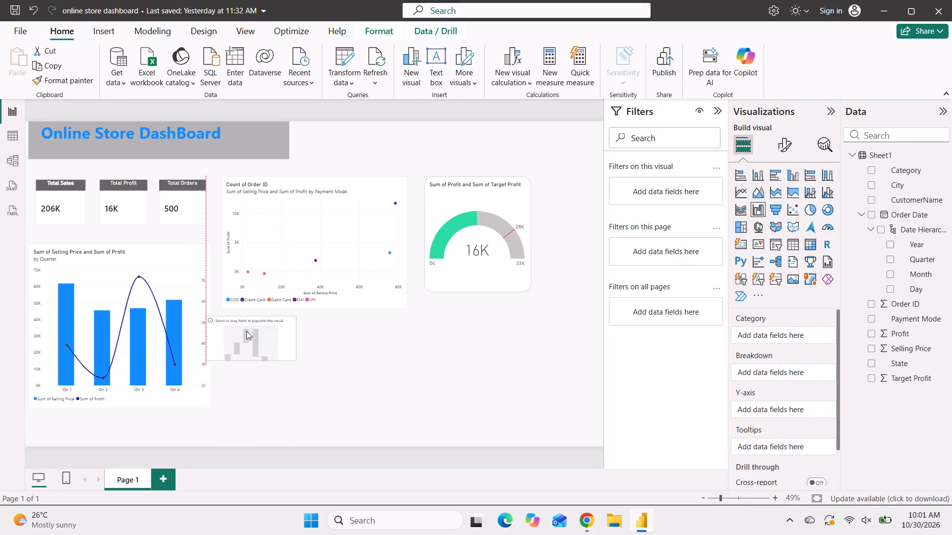
drag(246, 331, 266, 338)
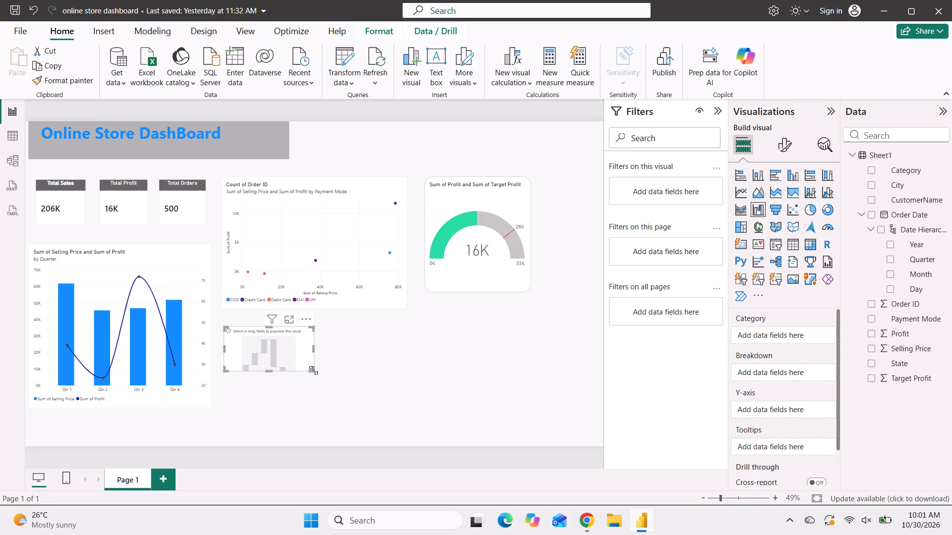
drag(313, 370, 413, 438)
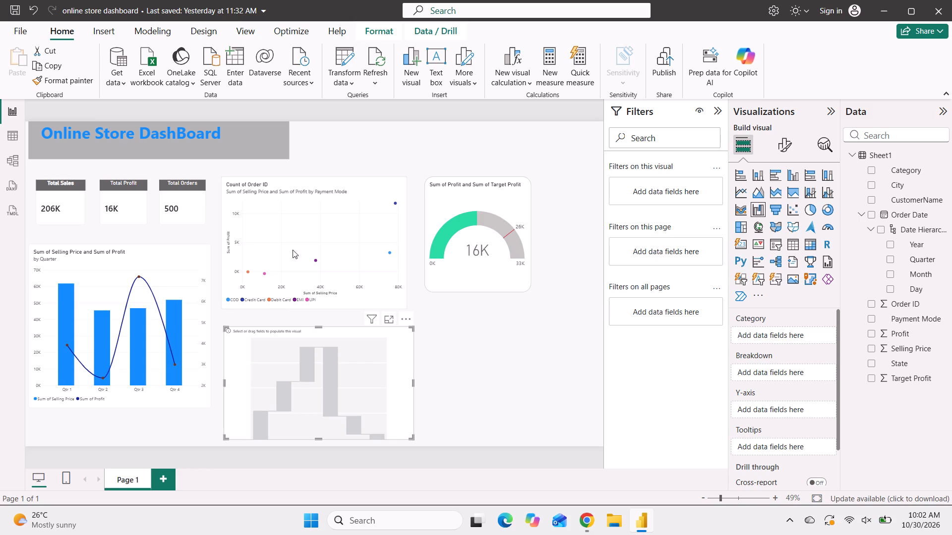
Set the scatter chart's title background color to the theme shade White, 60% darker.
click(299, 237)
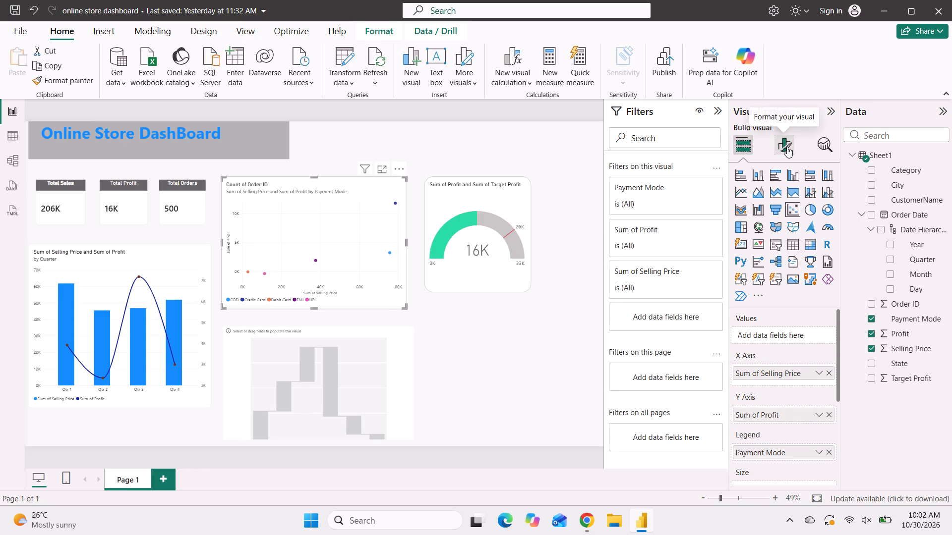
click(787, 147)
click(773, 197)
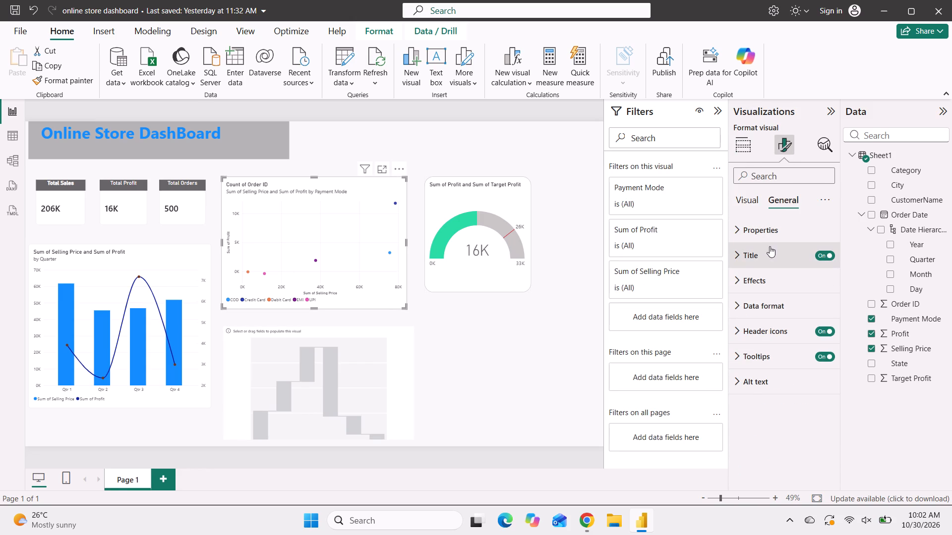
click(767, 254)
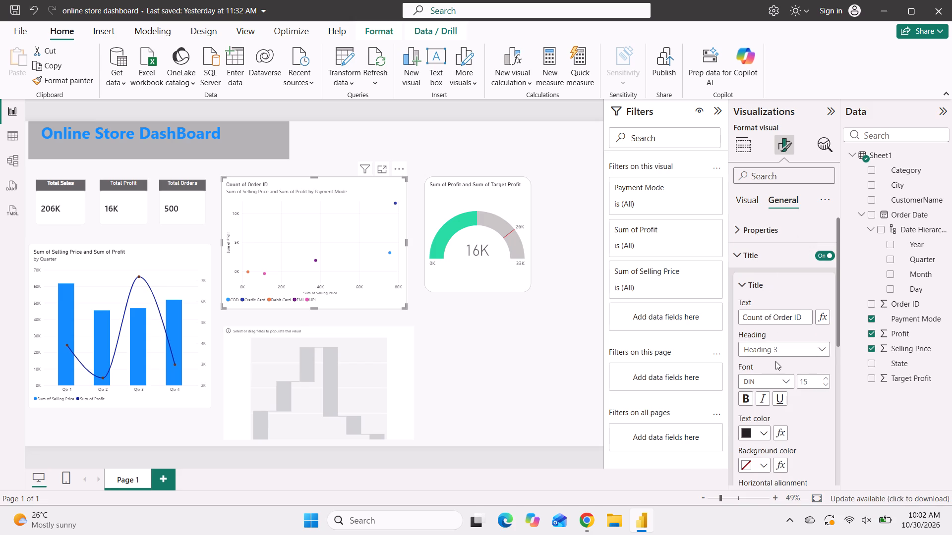
scroll(775, 361, down, 2)
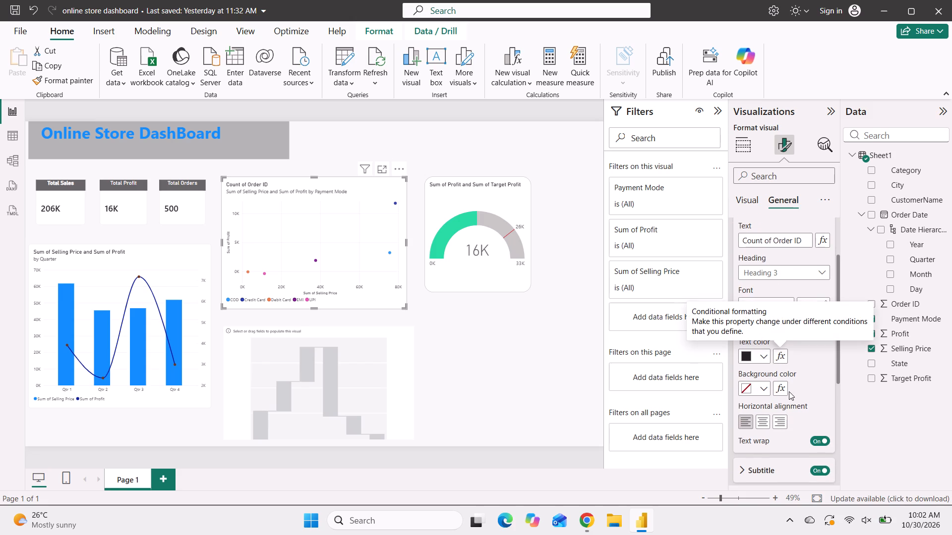
click(765, 388)
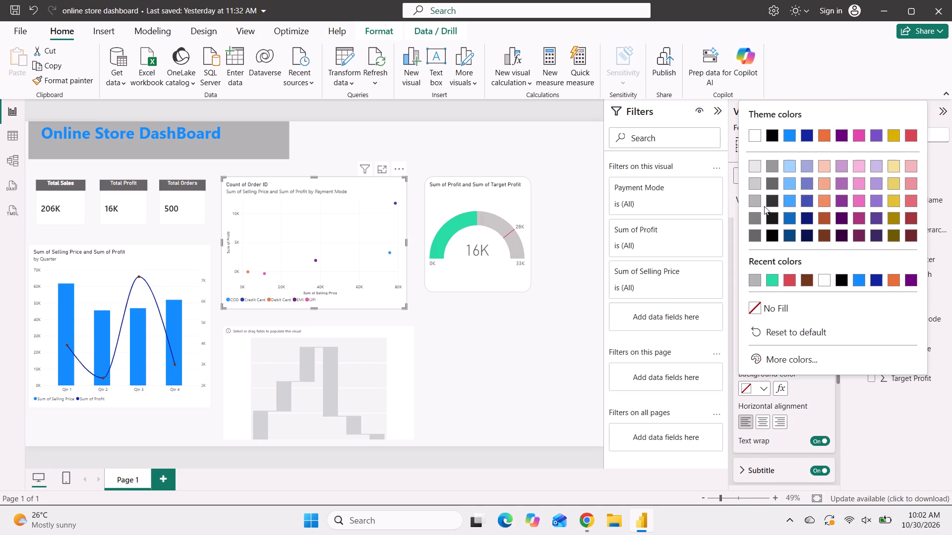
click(752, 219)
click(754, 232)
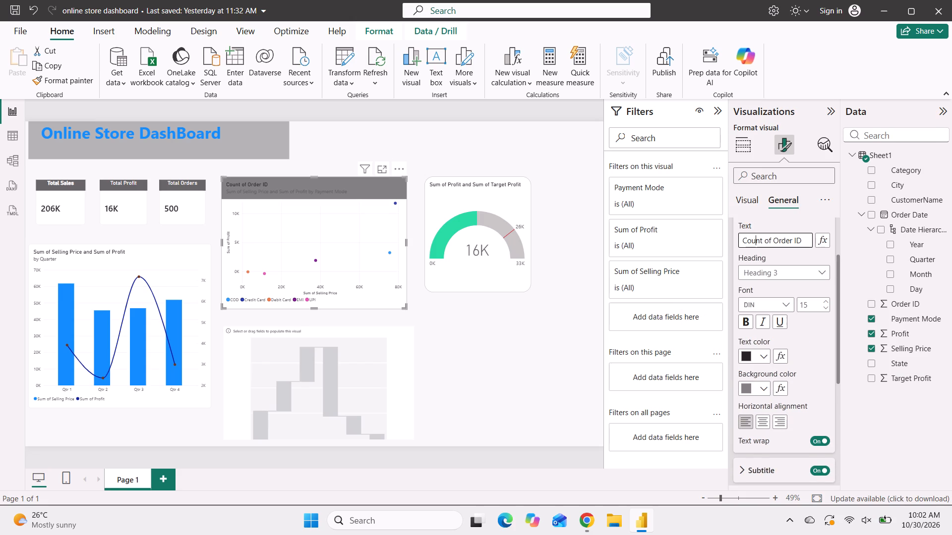
click(766, 354)
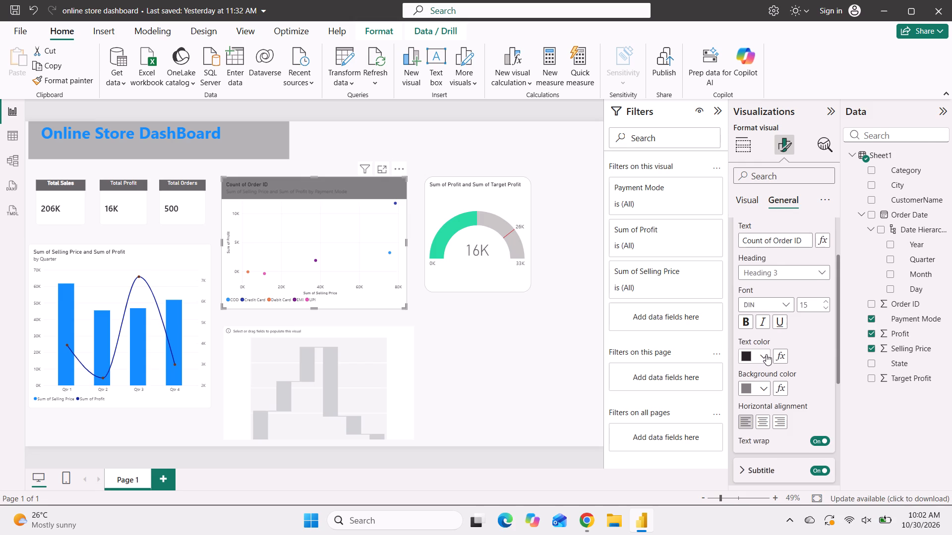
click(766, 388)
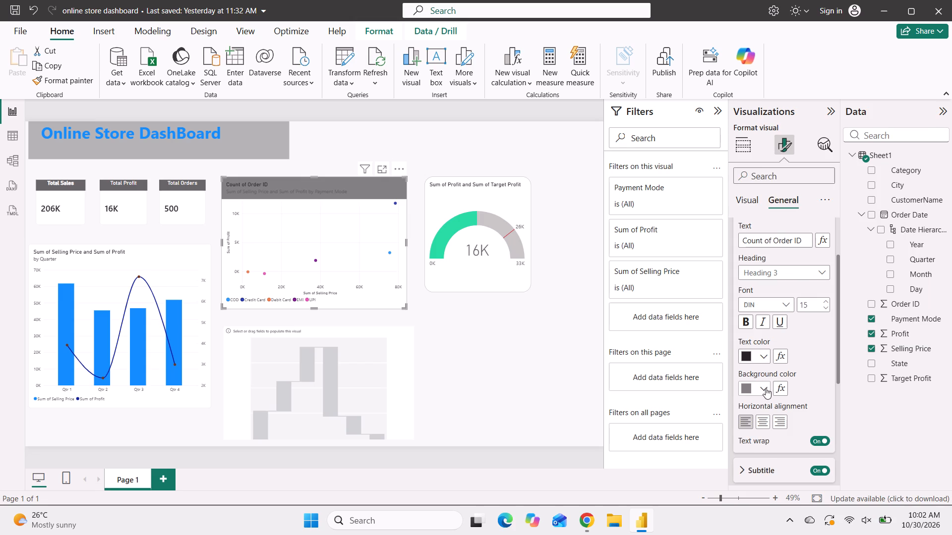
click(766, 388)
click(754, 234)
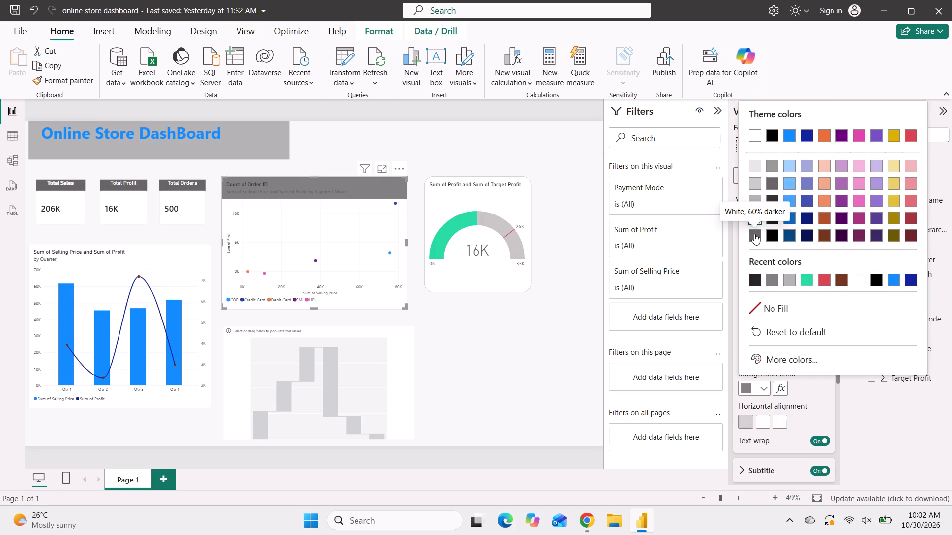
Make the scatter chart's title text white and center it horizontally.
click(764, 359)
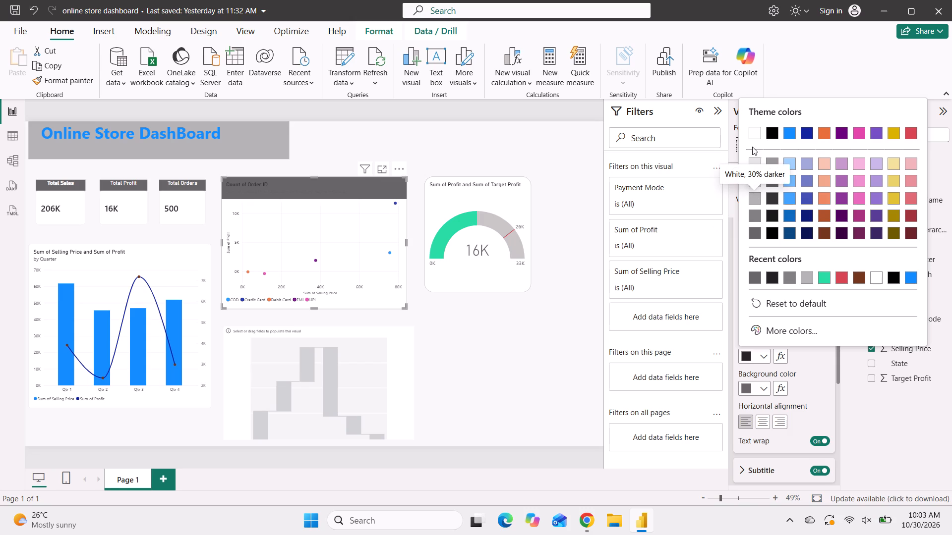
click(753, 130)
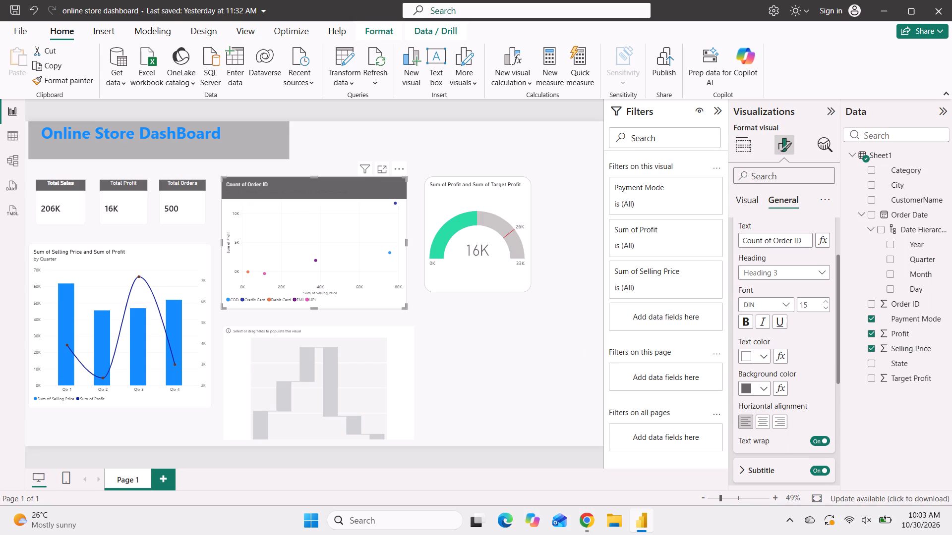
click(759, 419)
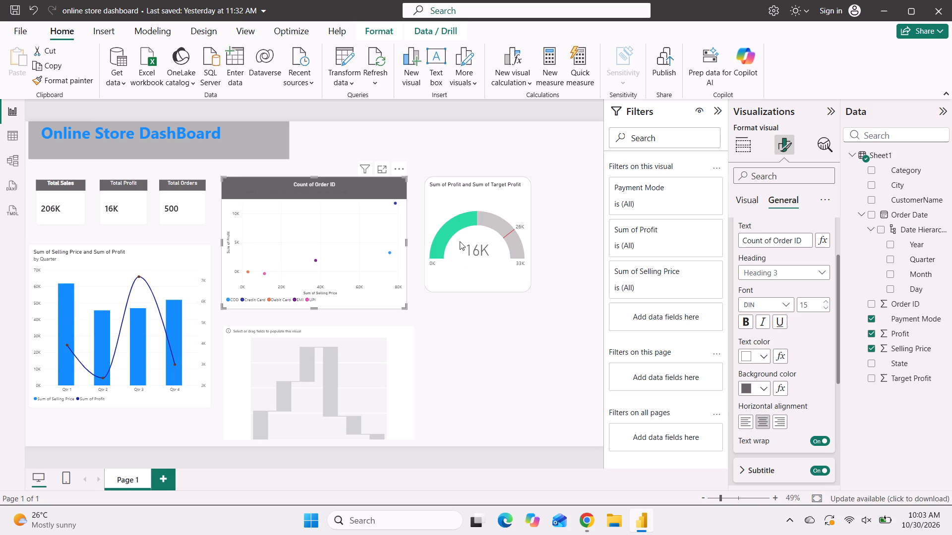
Give the gauge chart's title a White, 60% darker background and white text, and deselect the chart.
click(481, 239)
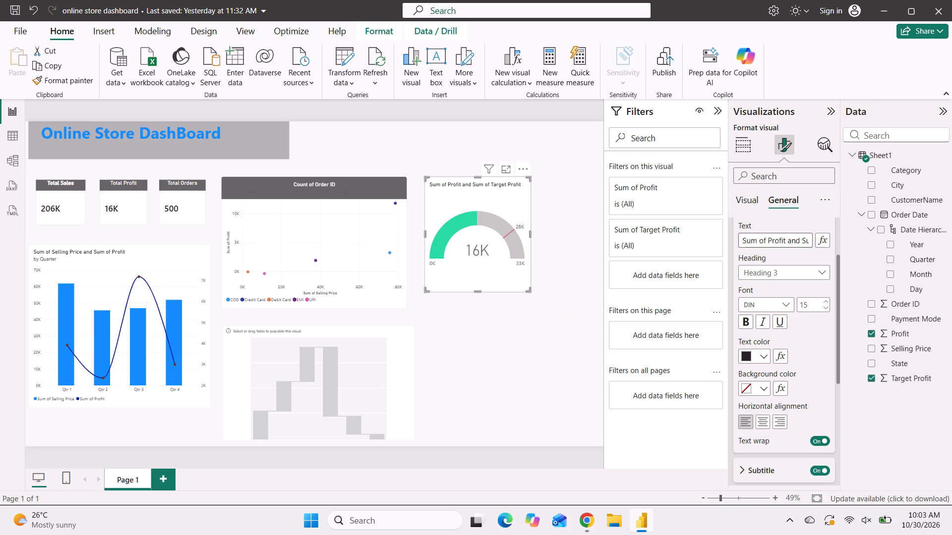
click(746, 144)
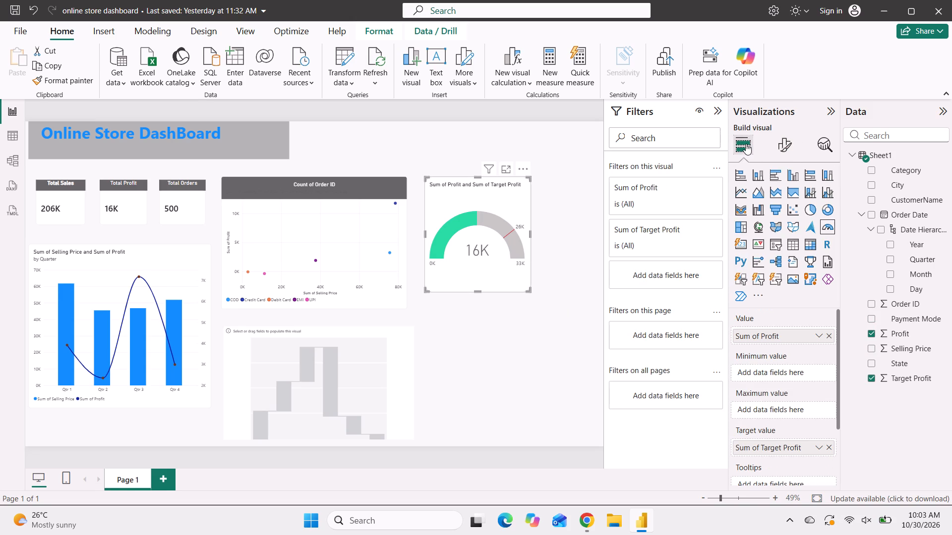
click(789, 147)
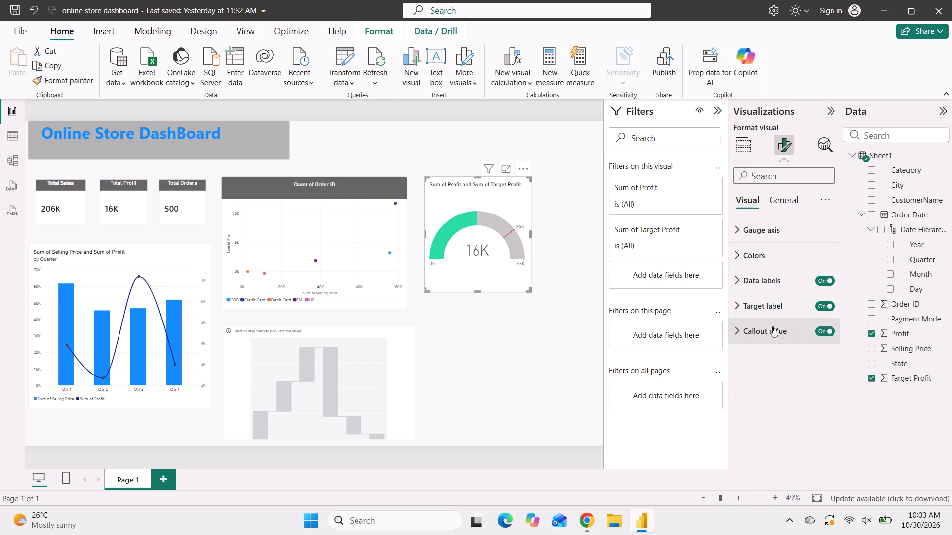
click(779, 204)
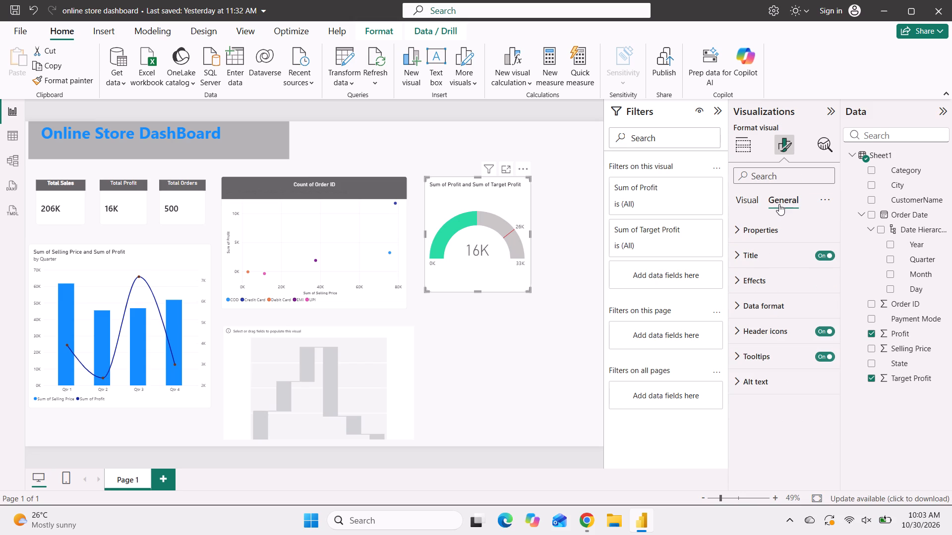
click(766, 261)
scroll(774, 398, down, 2)
click(762, 322)
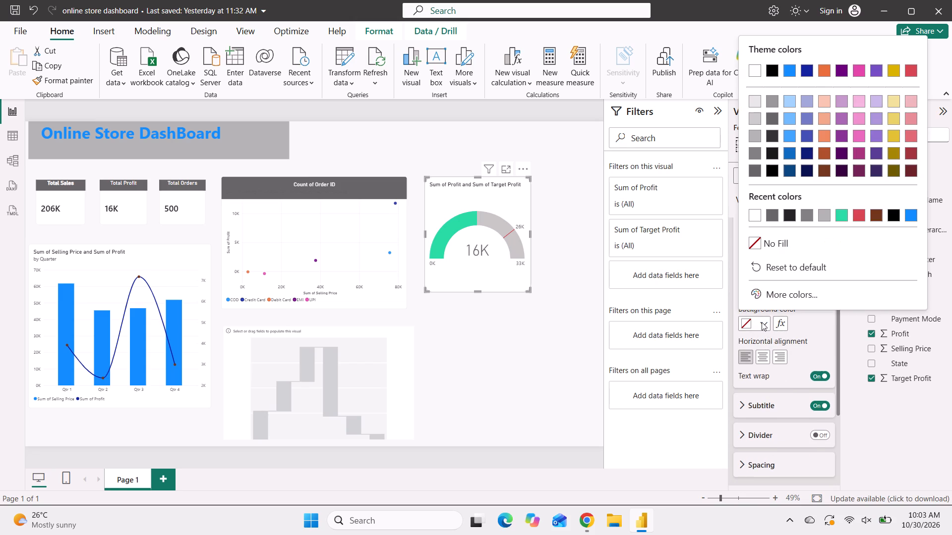
click(756, 173)
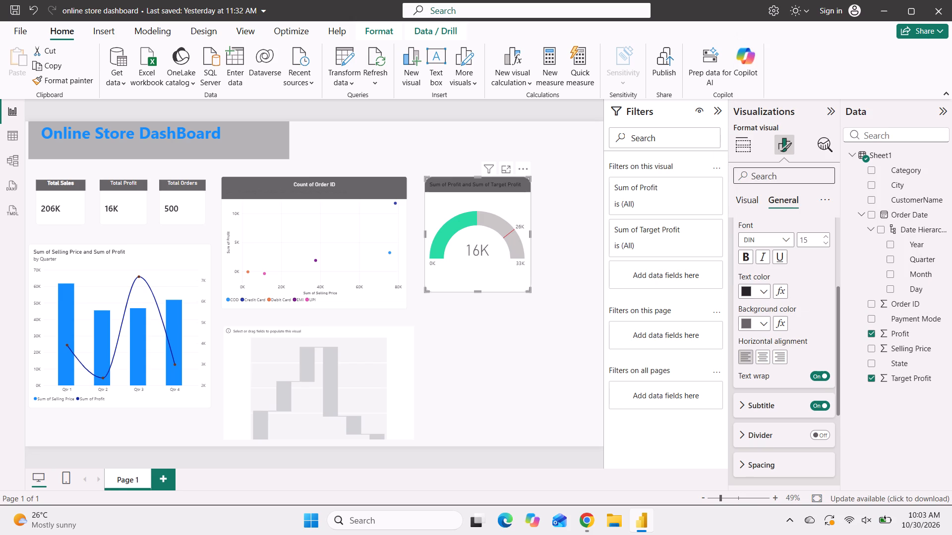
click(764, 288)
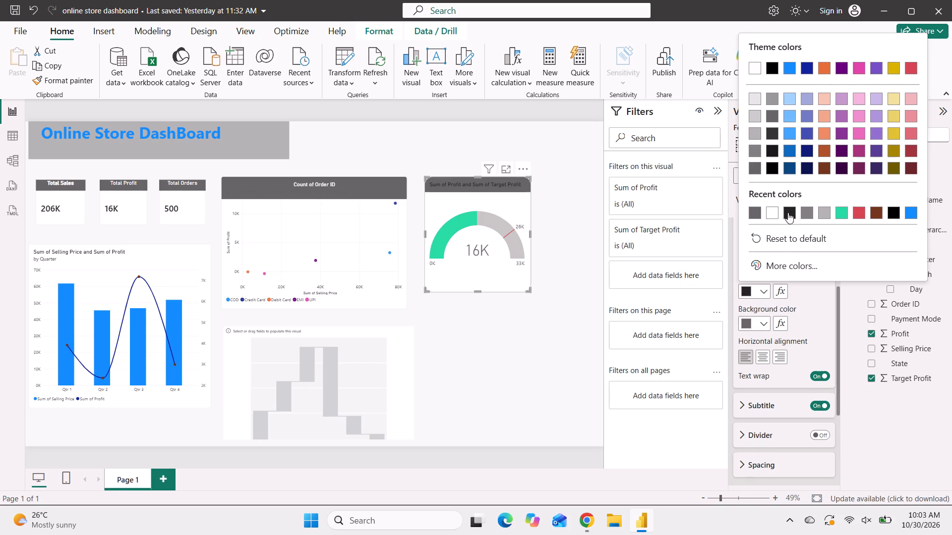
click(771, 211)
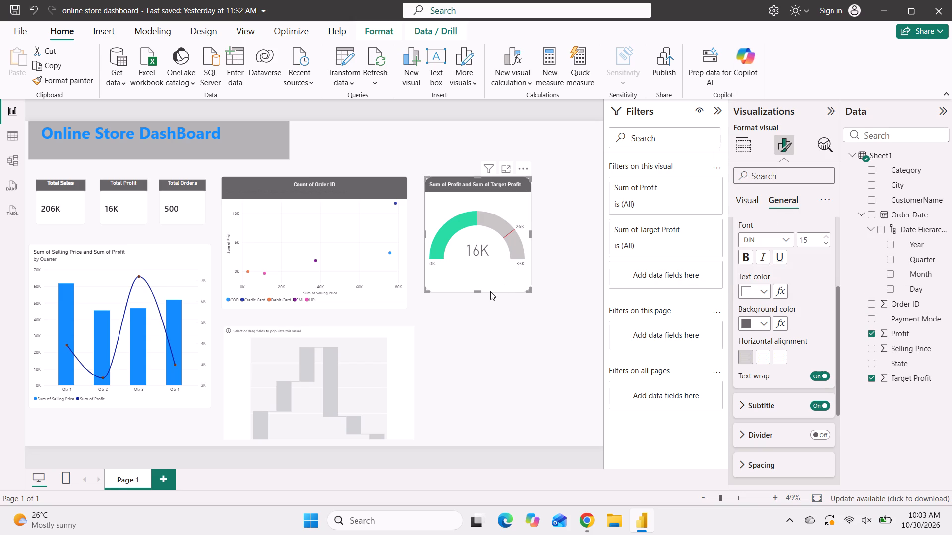
click(478, 334)
Give the quarterly combo chart's title white text and a White, 60% darker background, and deselect the chart.
click(269, 387)
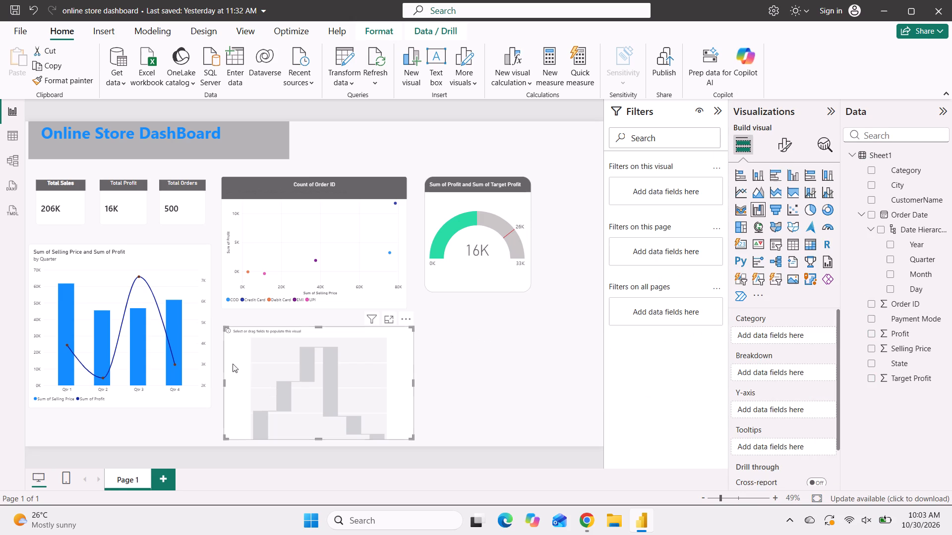
click(118, 292)
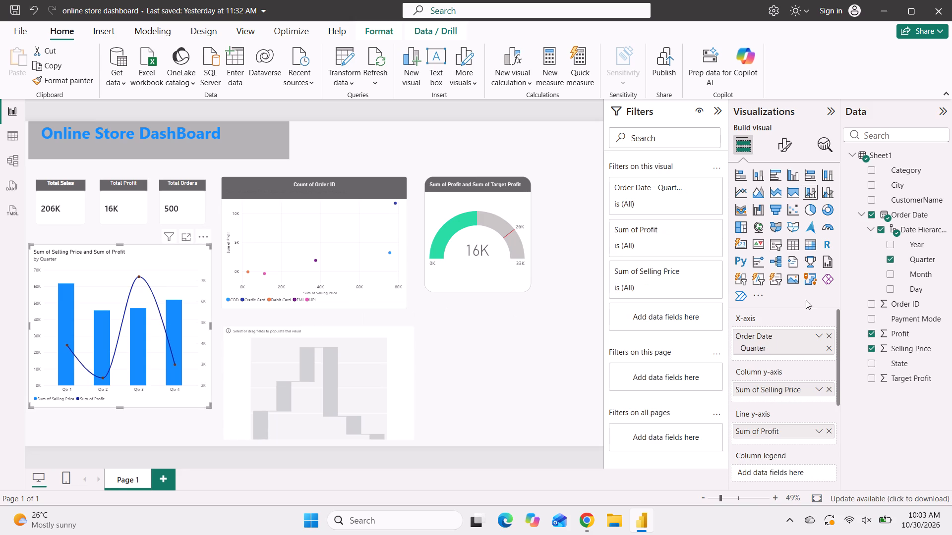
click(787, 142)
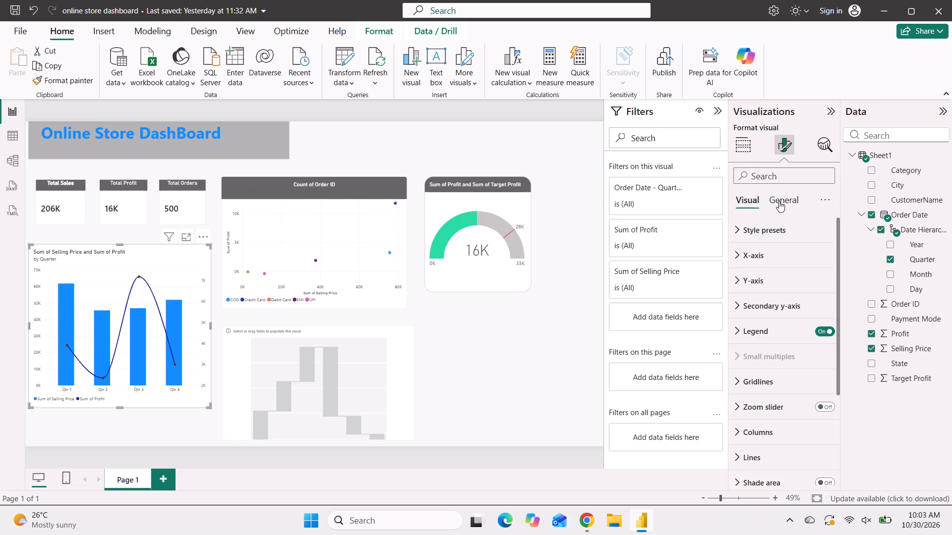
click(771, 201)
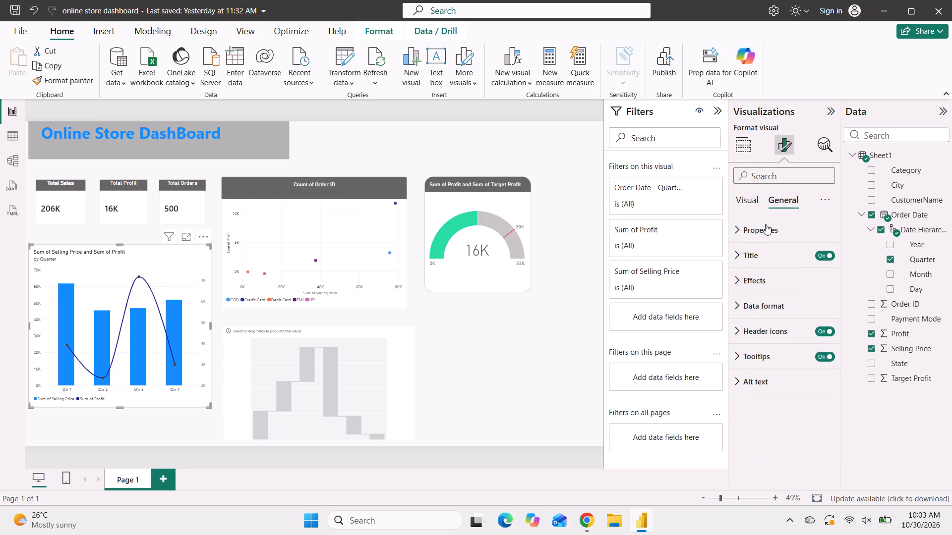
click(756, 258)
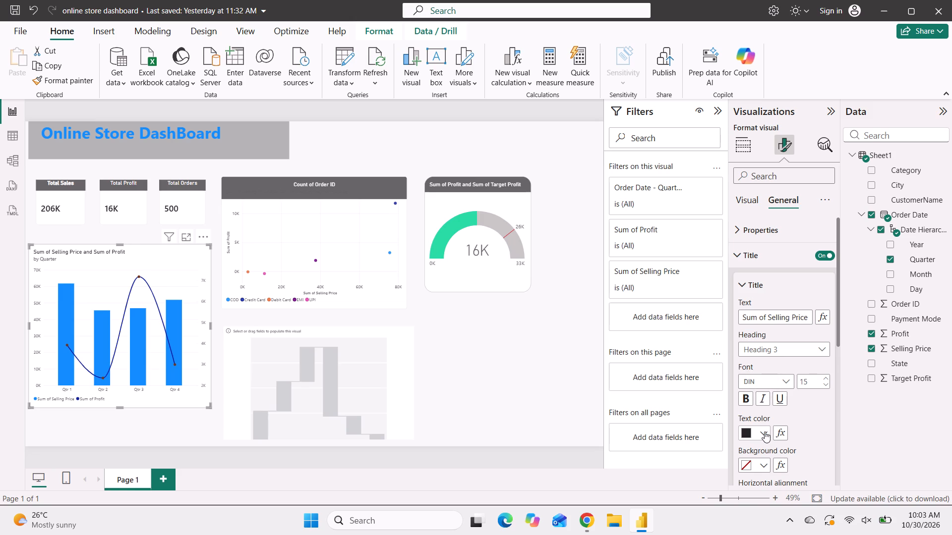
click(765, 431)
click(758, 352)
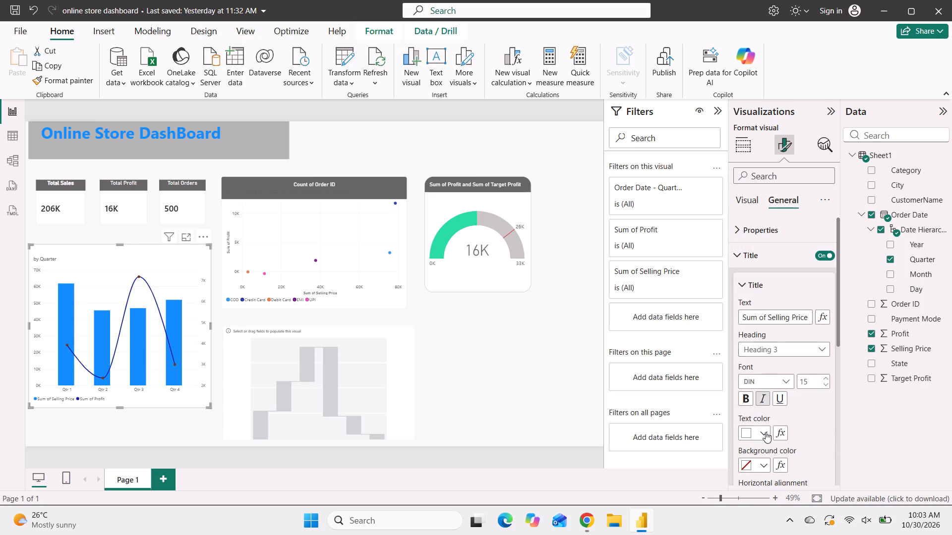
click(761, 466)
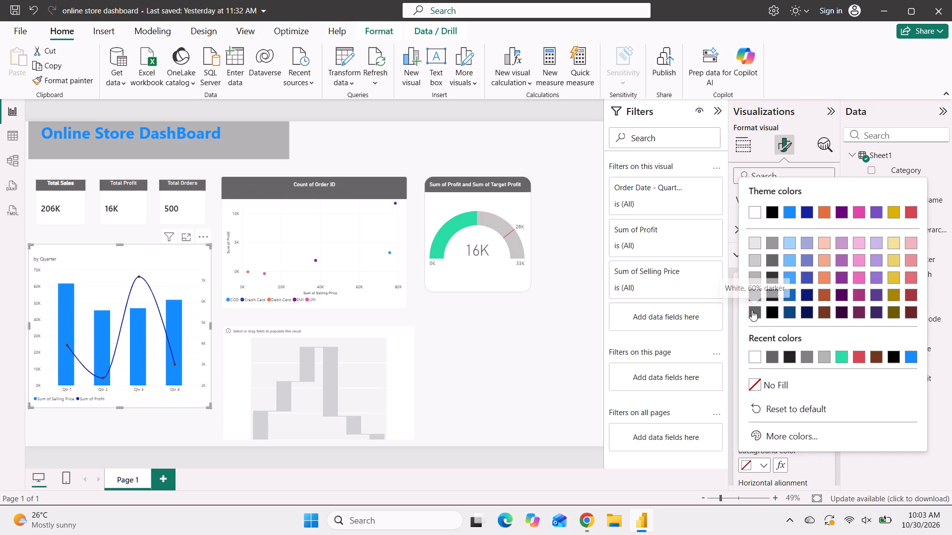
click(752, 310)
click(480, 365)
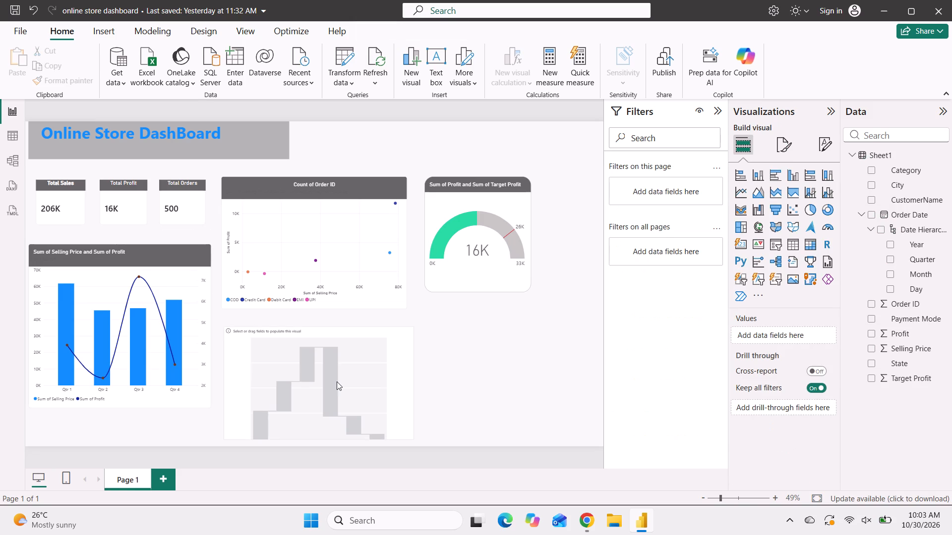
Populate the empty waterfall chart with the Order Date Month as its category and Profit as its Y-axis value.
click(337, 381)
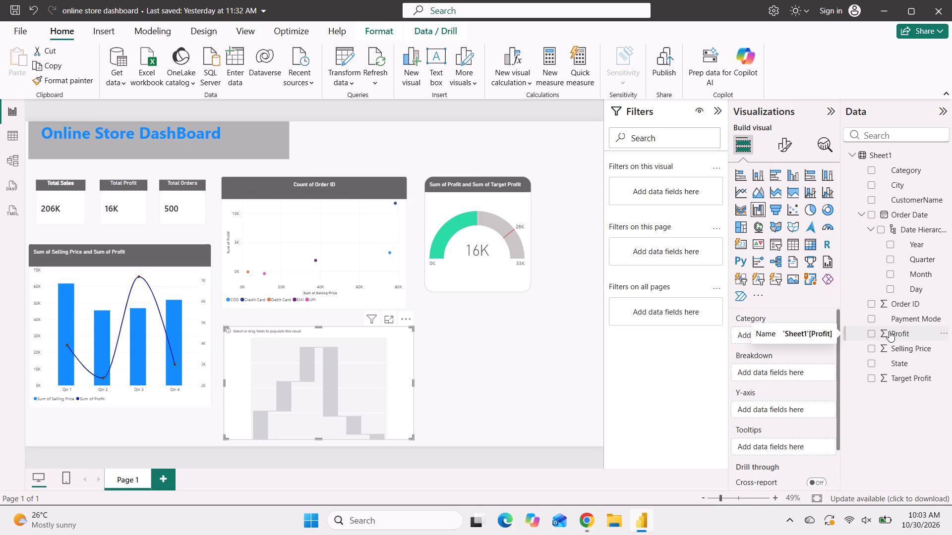
click(862, 211)
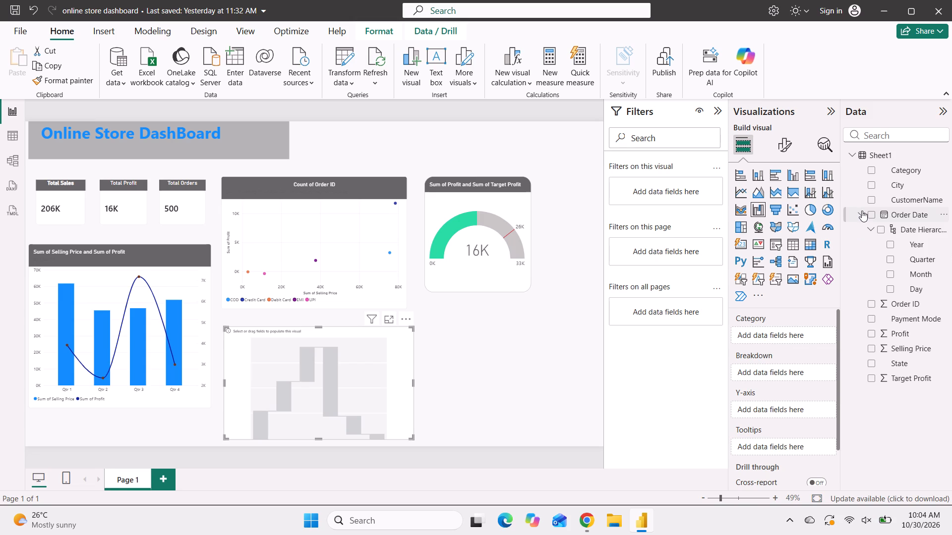
click(862, 211)
drag(916, 269, 788, 330)
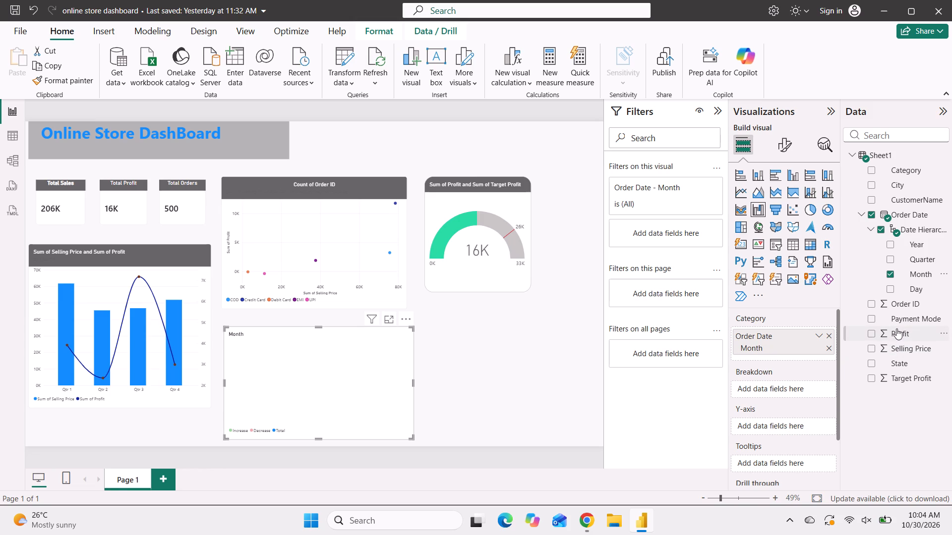
drag(896, 328, 796, 451)
drag(796, 451, 796, 427)
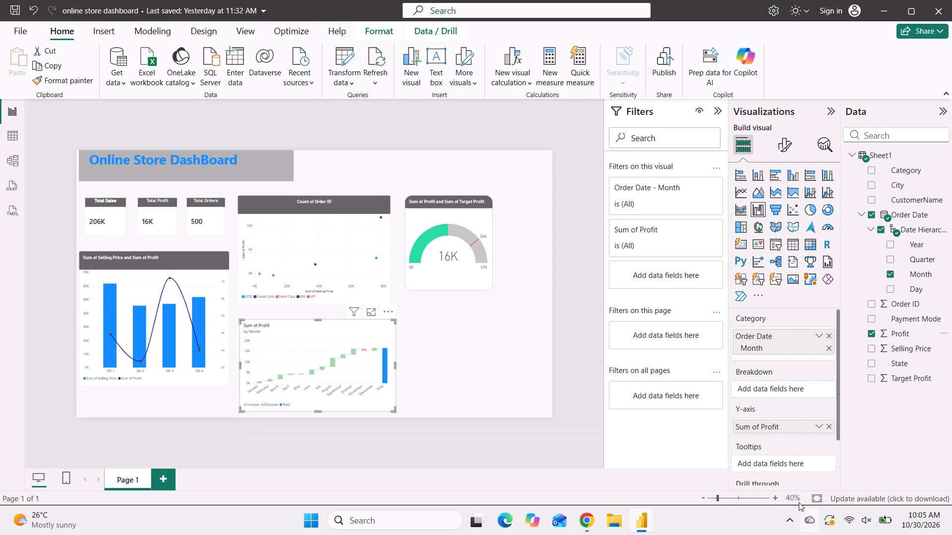
Move the scatter chart up close to the dashboard title banner and extend the waterfall chart's top edge up to just below it.
click(773, 500)
click(773, 500)
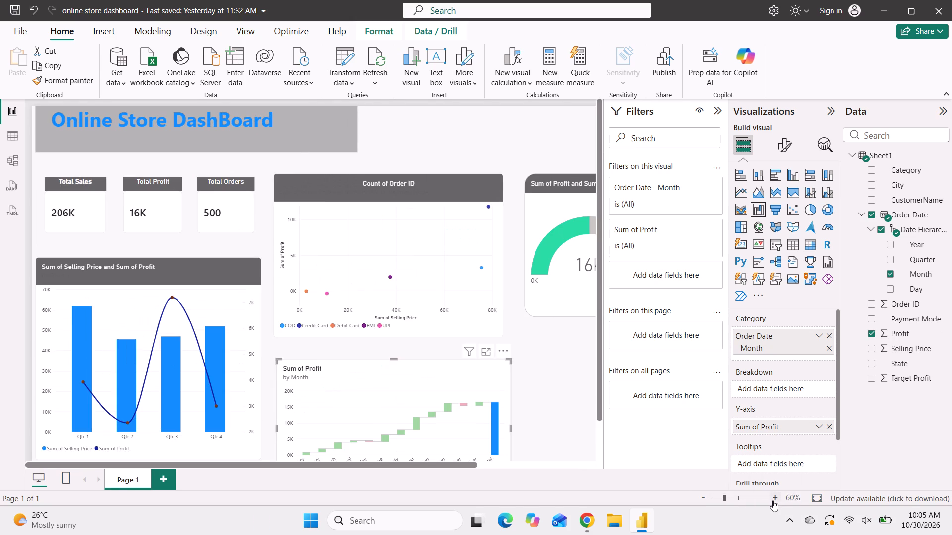
click(701, 497)
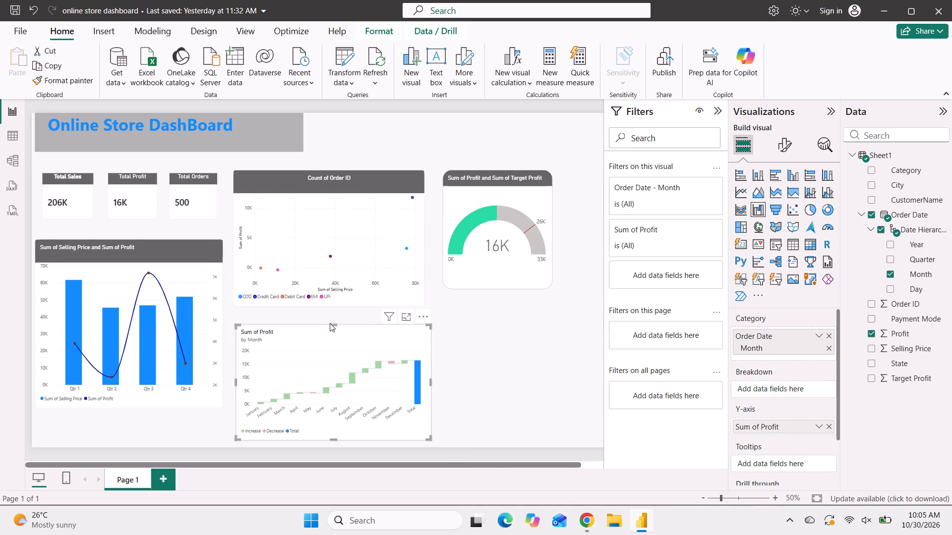
drag(330, 325, 330, 311)
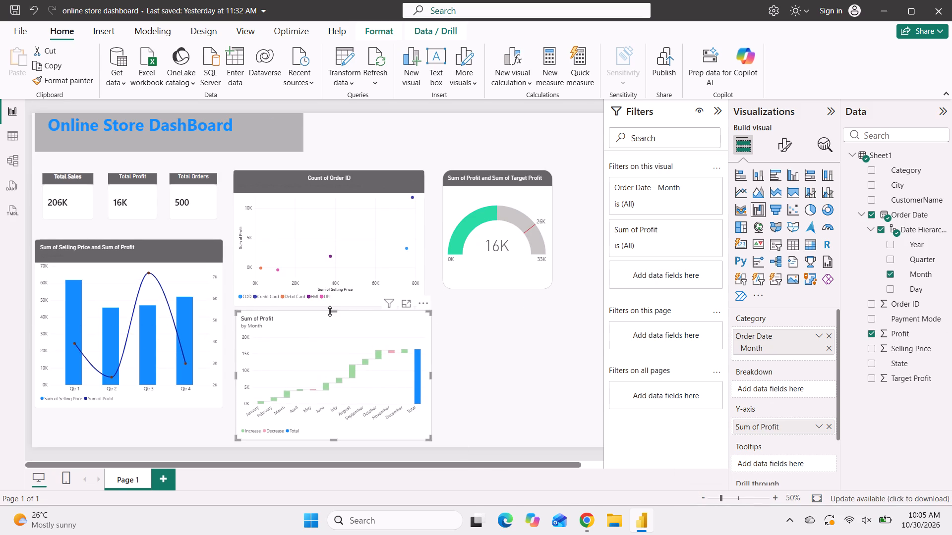
click(500, 234)
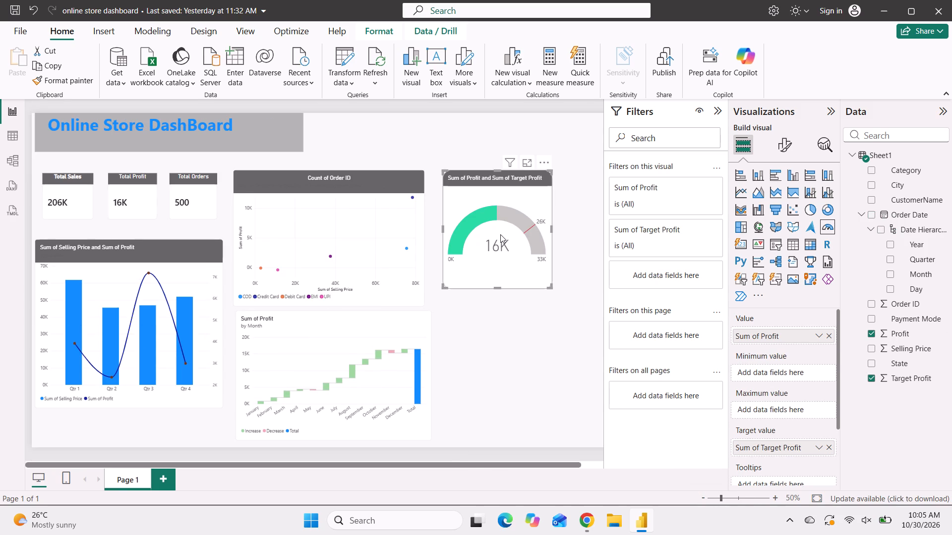
drag(356, 216, 352, 203)
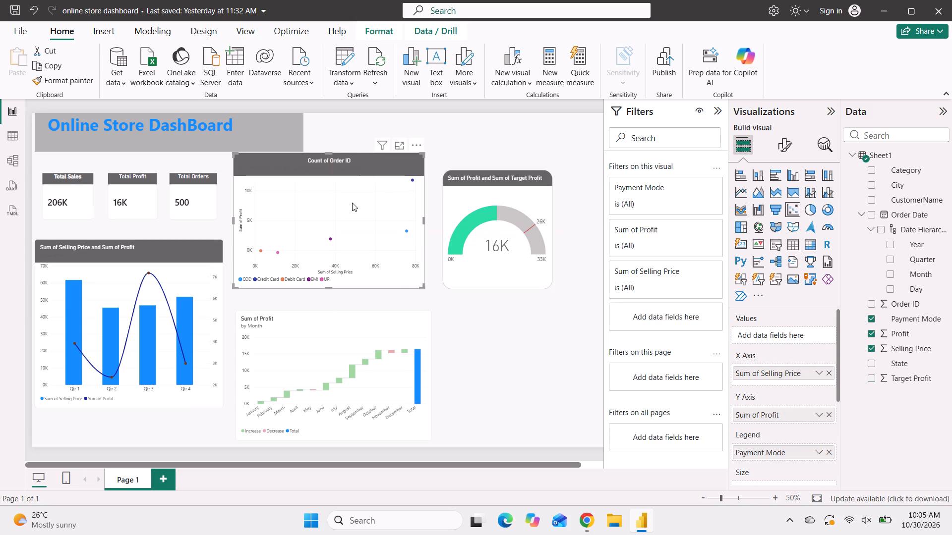
click(341, 329)
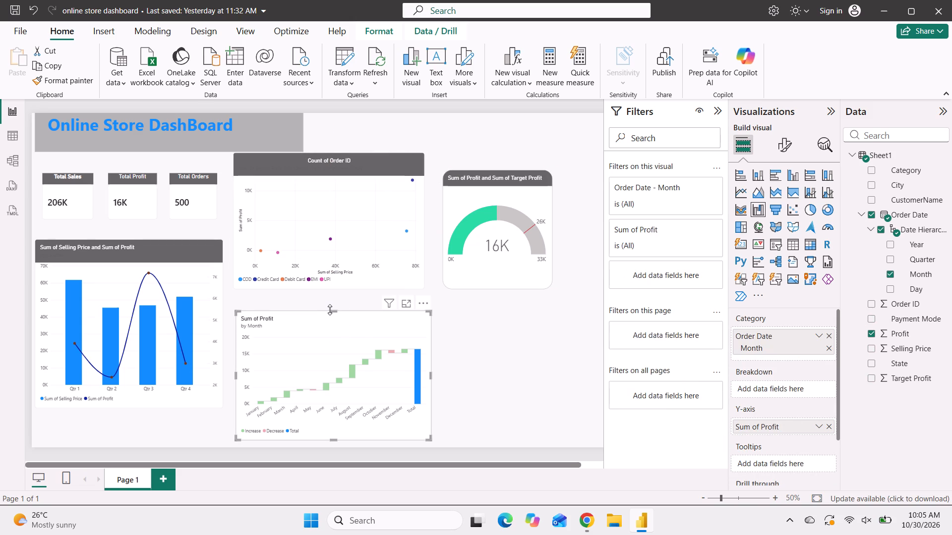
drag(332, 310, 327, 290)
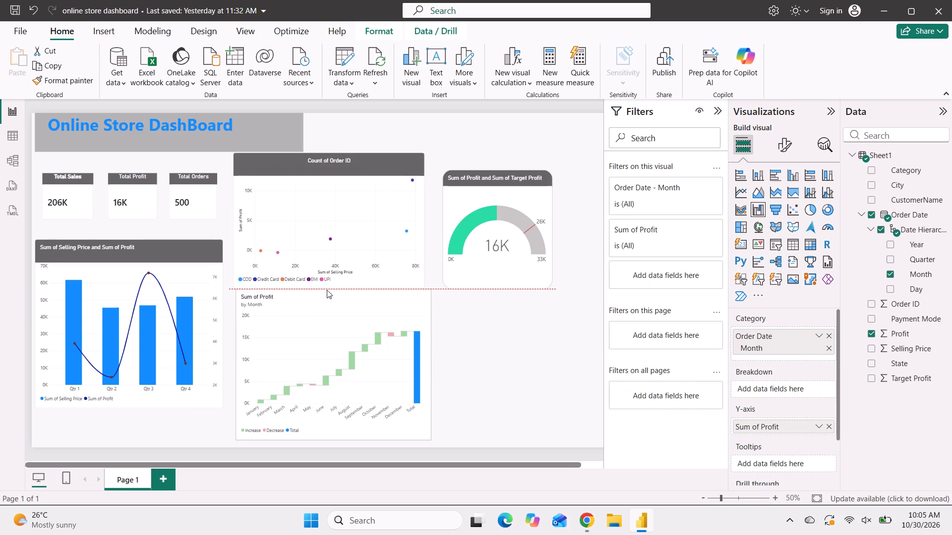
drag(327, 290, 324, 292)
Stretch the quarterly combo chart's bottom edge downward to make the chart taller.
click(157, 306)
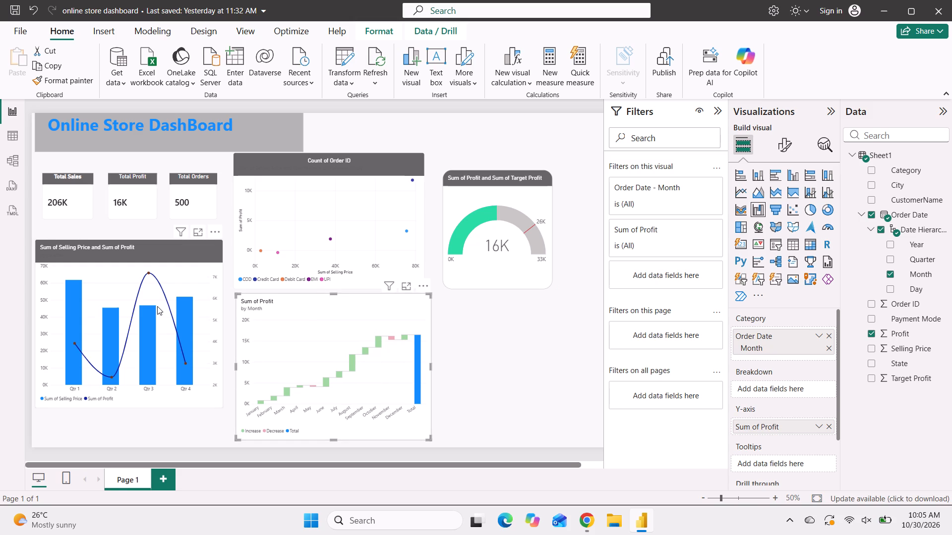
drag(128, 408, 129, 428)
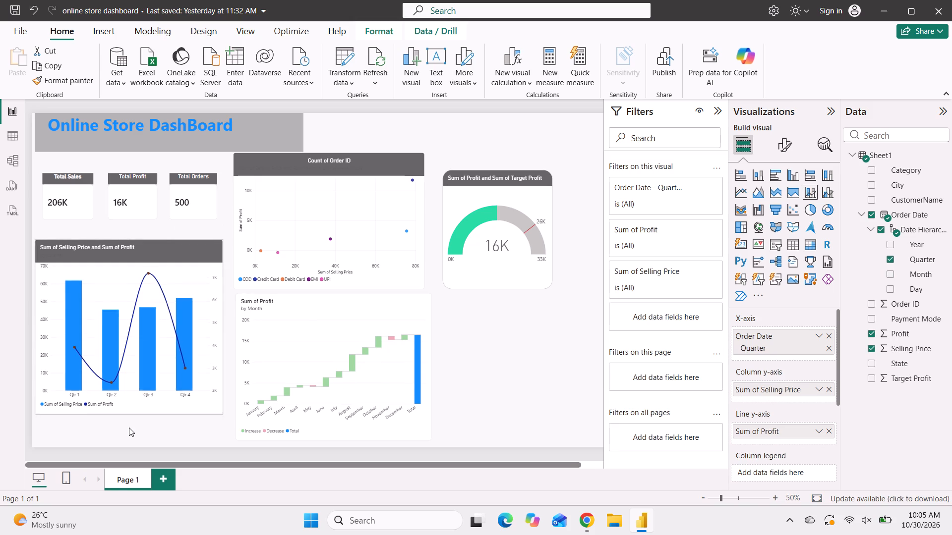
drag(129, 428, 129, 432)
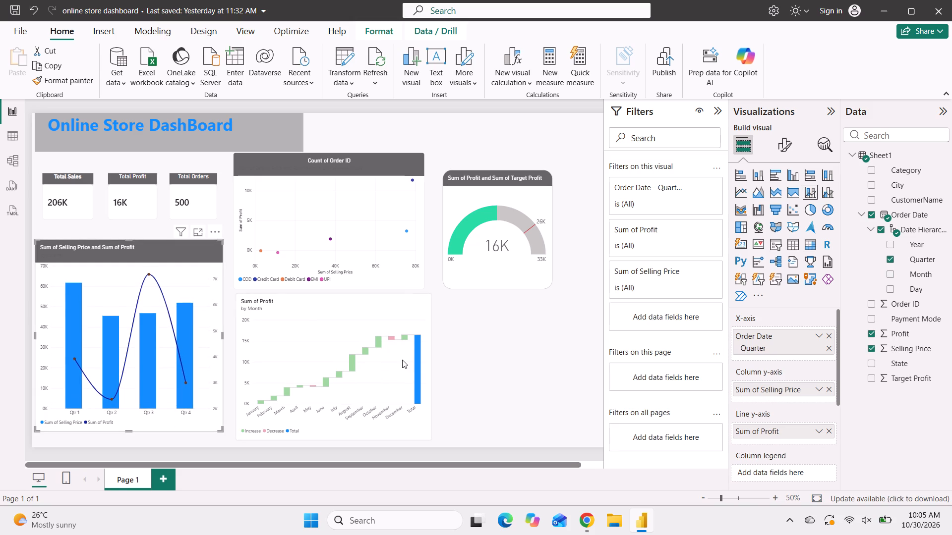
Set the waterfall chart's legend position to Top left.
click(383, 361)
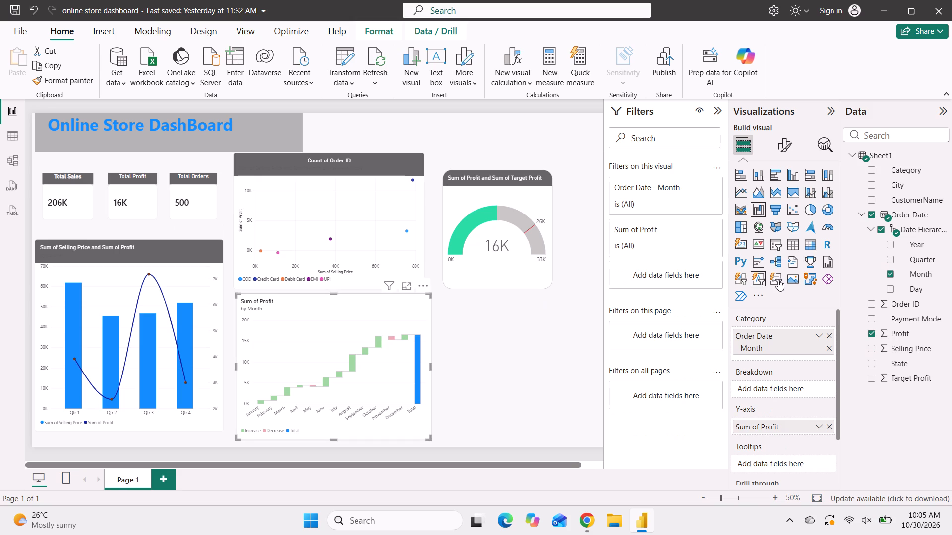
click(780, 141)
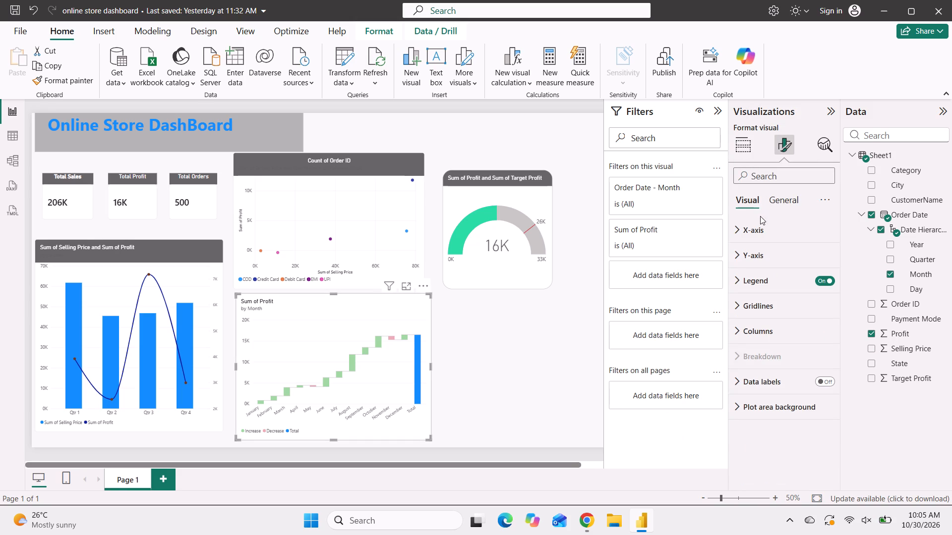
click(760, 222)
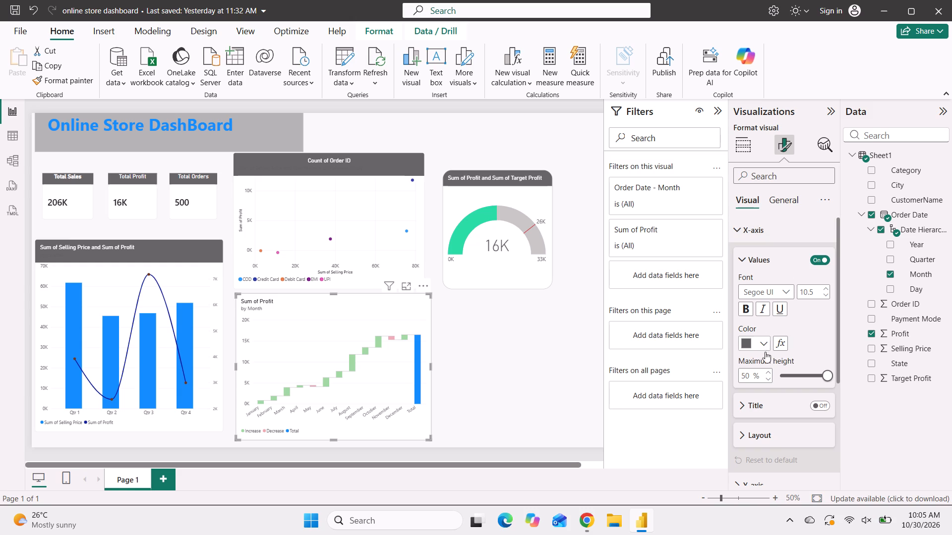
click(777, 233)
scroll(777, 233, down, 2)
click(774, 283)
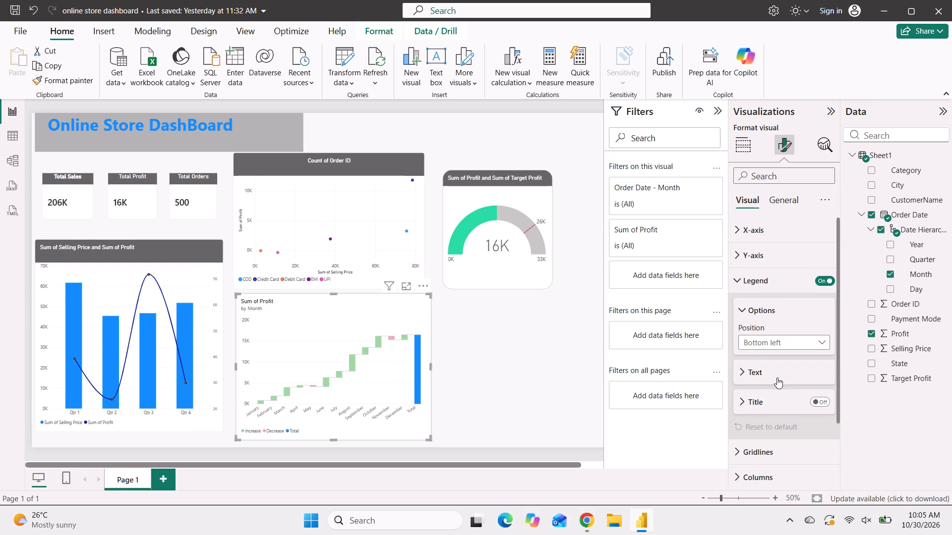
scroll(777, 377, down, 1)
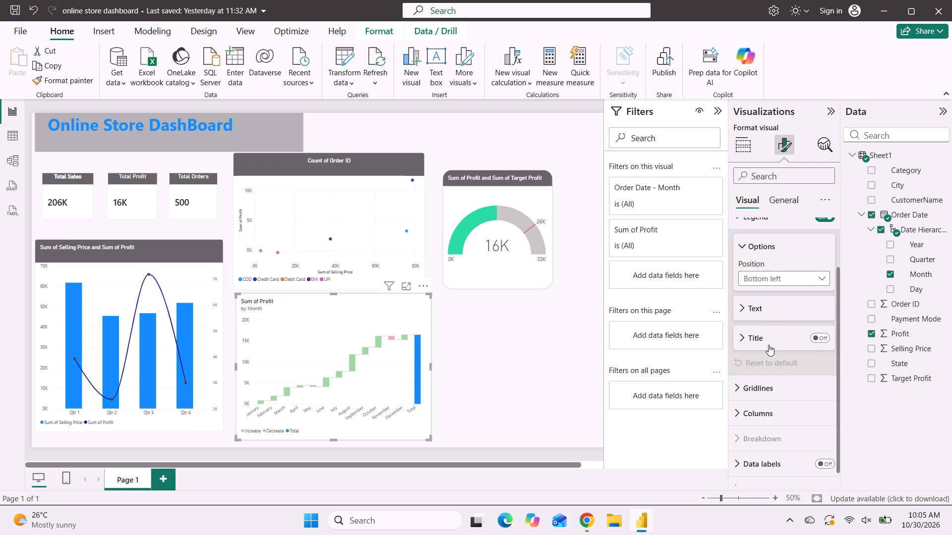
click(768, 271)
click(765, 288)
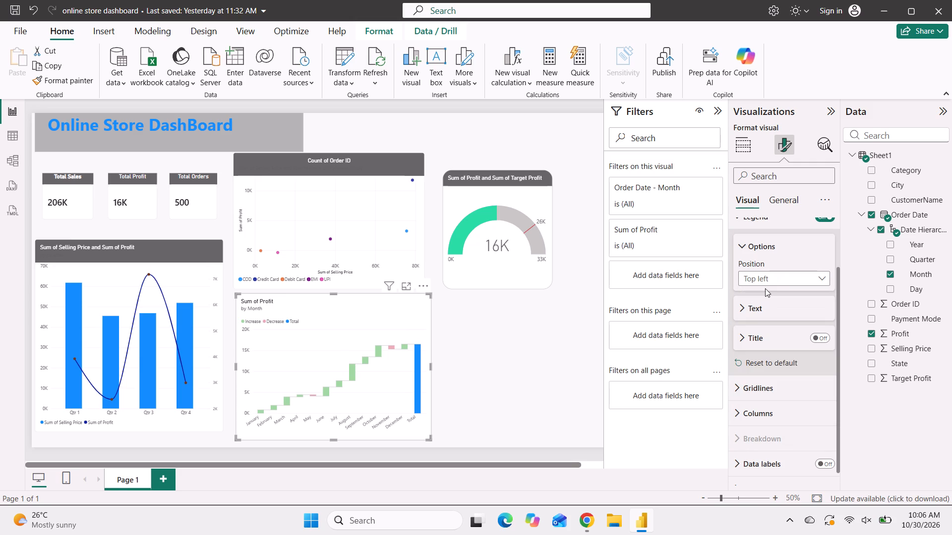
Set the waterfall chart's Increase column color to the custom green #44C444.
scroll(765, 288, down, 1)
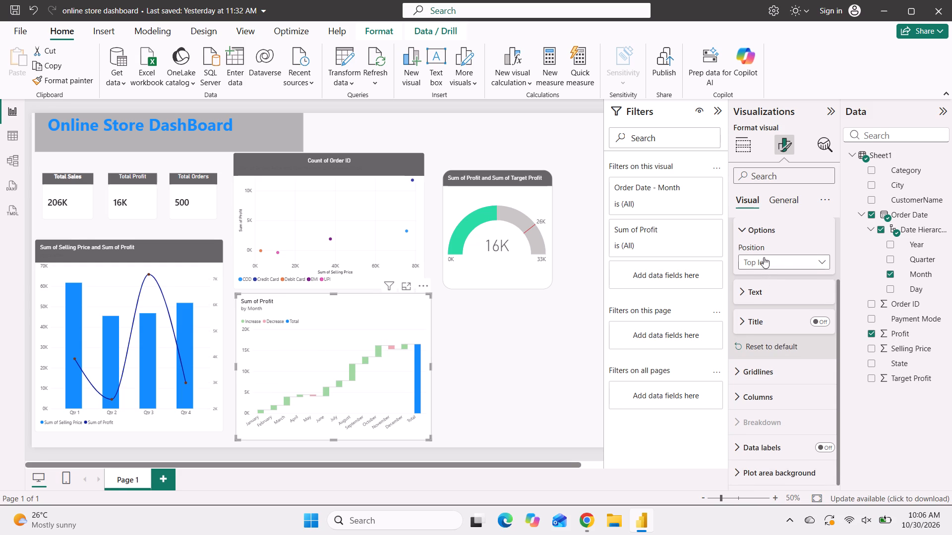
scroll(761, 331, down, 1)
click(767, 392)
scroll(767, 392, down, 2)
scroll(762, 342, down, 1)
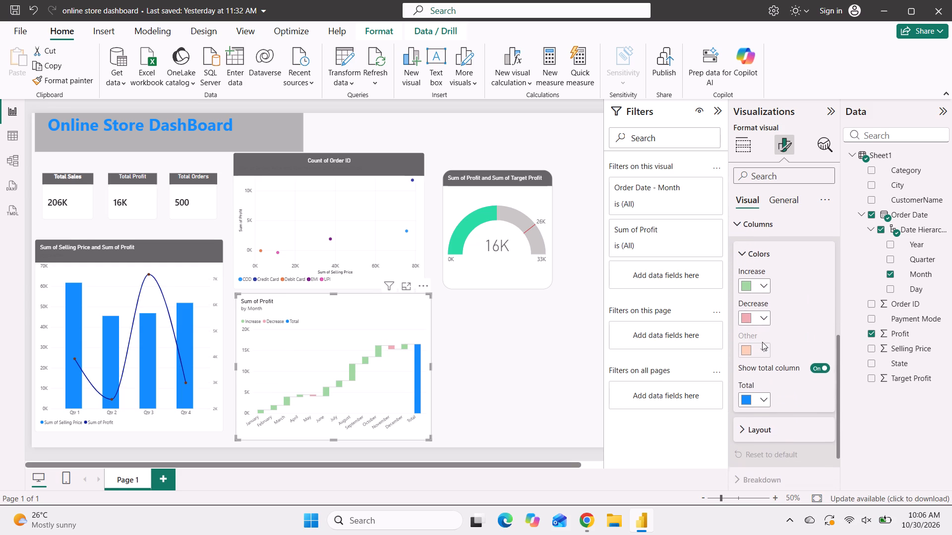
scroll(762, 342, down, 1)
click(760, 286)
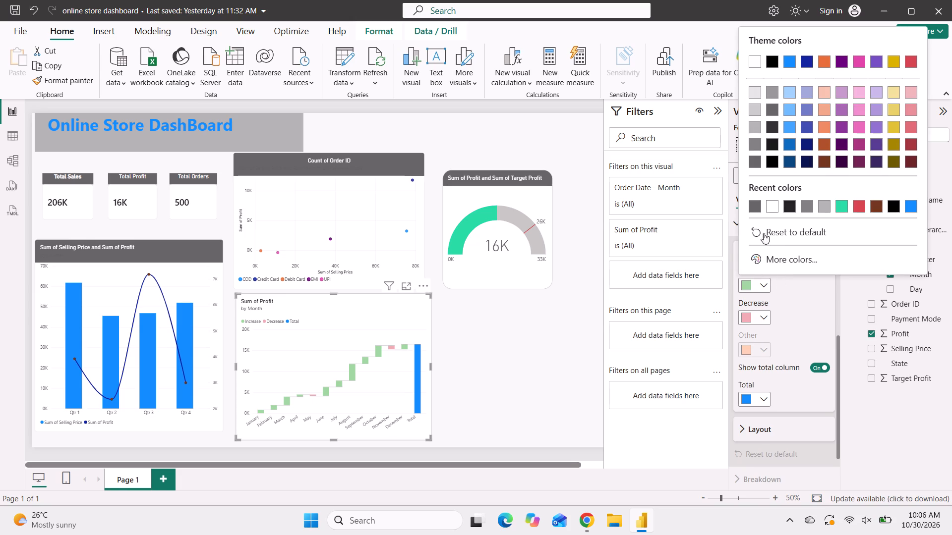
click(756, 266)
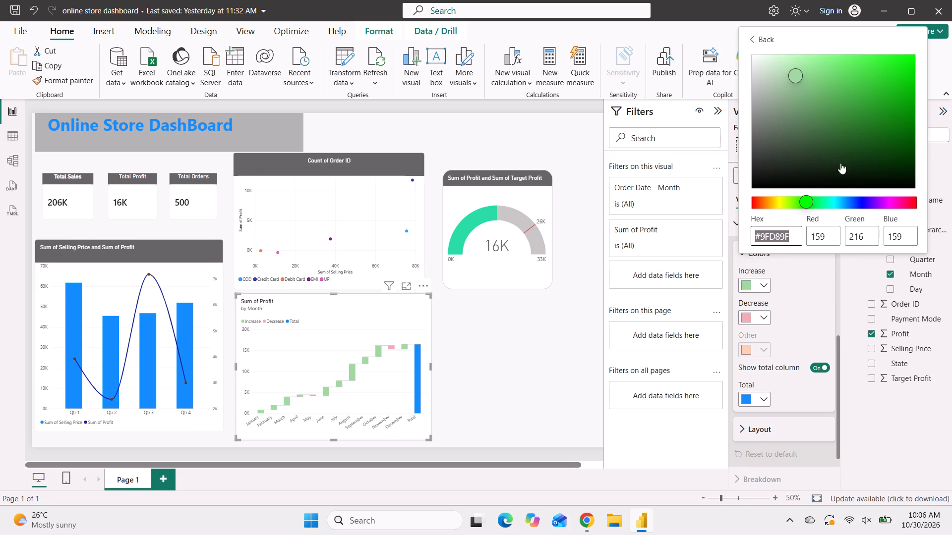
click(858, 85)
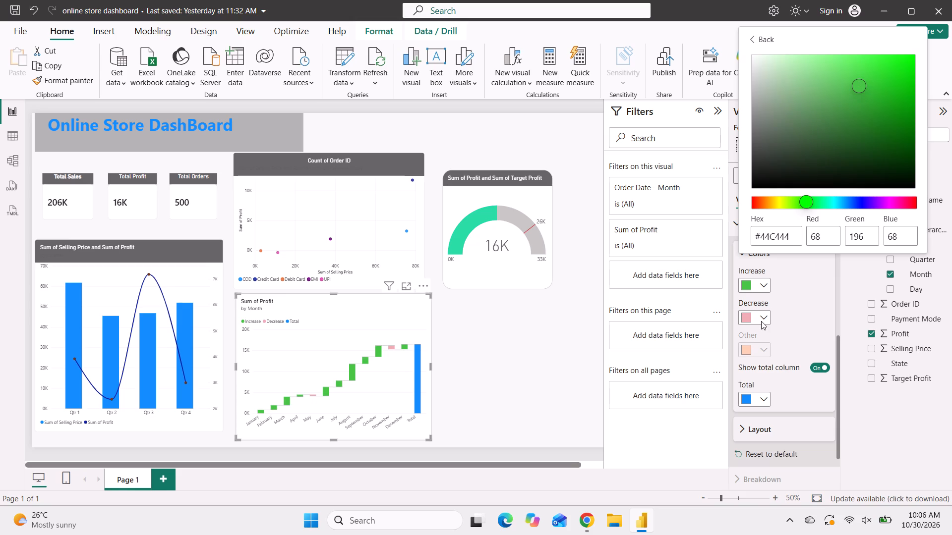
Set the waterfall chart's Decrease column color to the base red theme color.
click(763, 313)
click(763, 313)
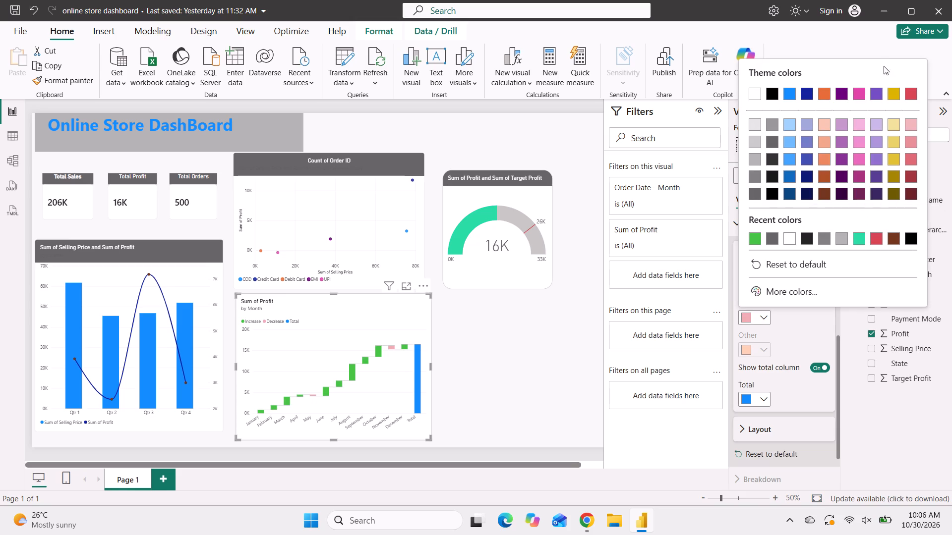
click(914, 91)
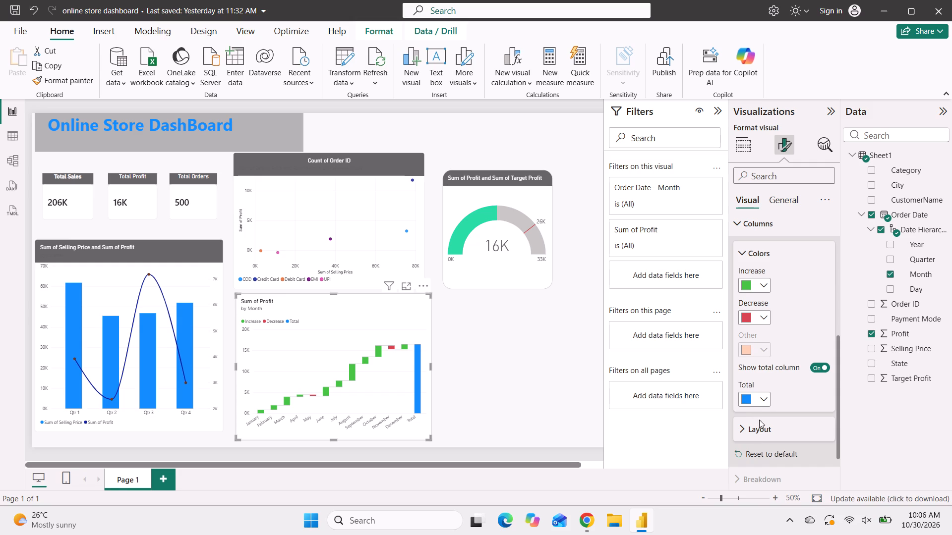
click(766, 397)
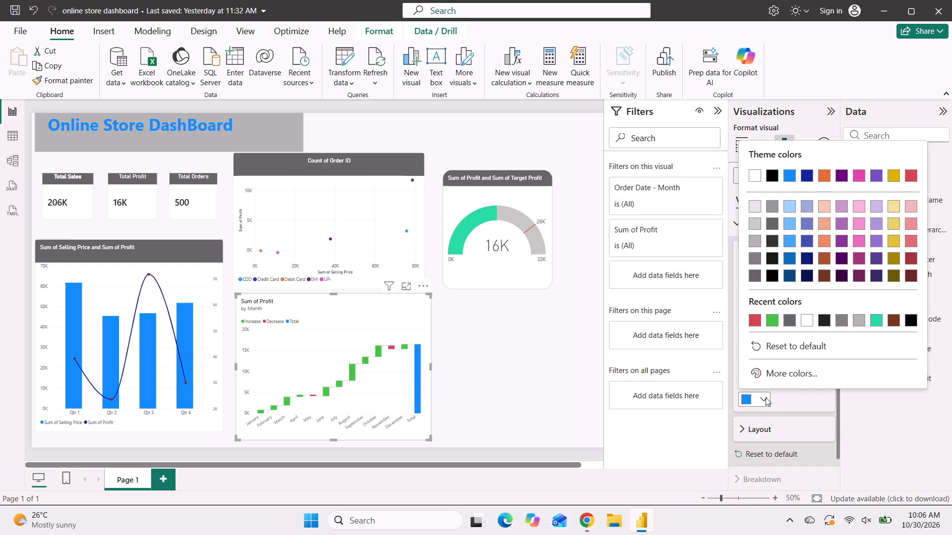
click(766, 397)
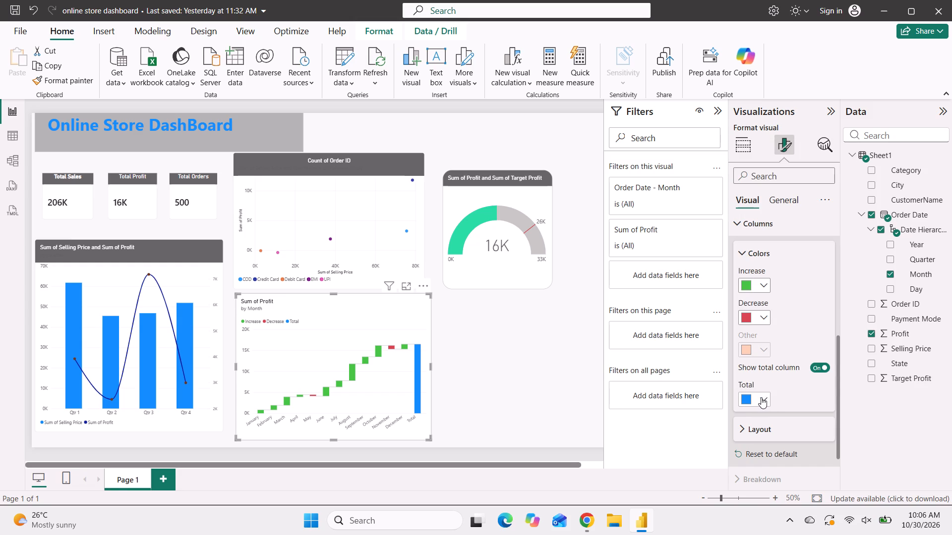
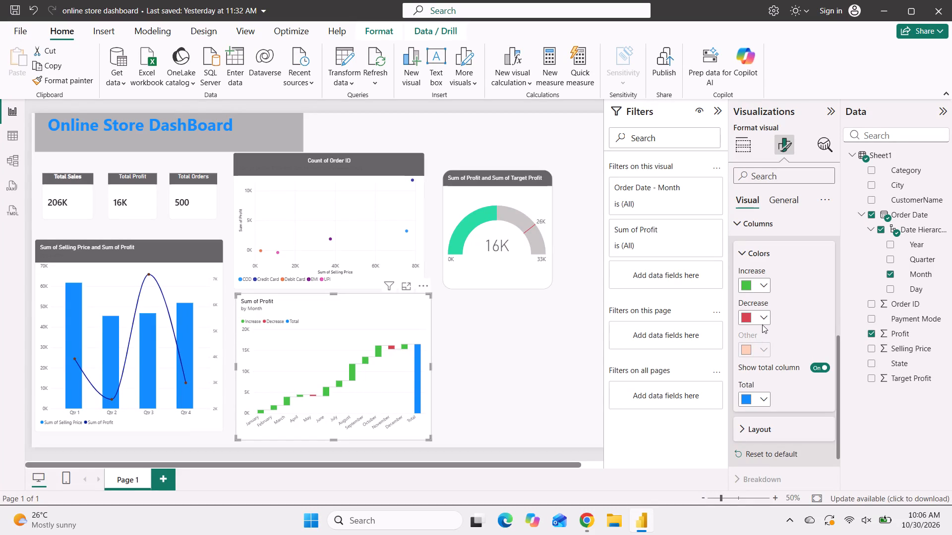
Set the waterfall chart's Total column color to dark gray.
click(764, 401)
click(807, 317)
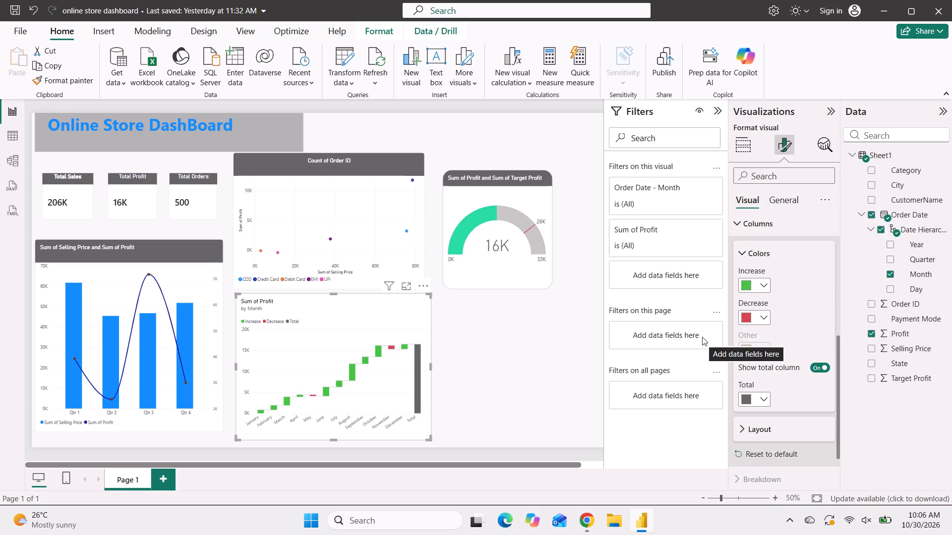
Turn on data labels for the waterfall chart.
scroll(798, 413, down, 2)
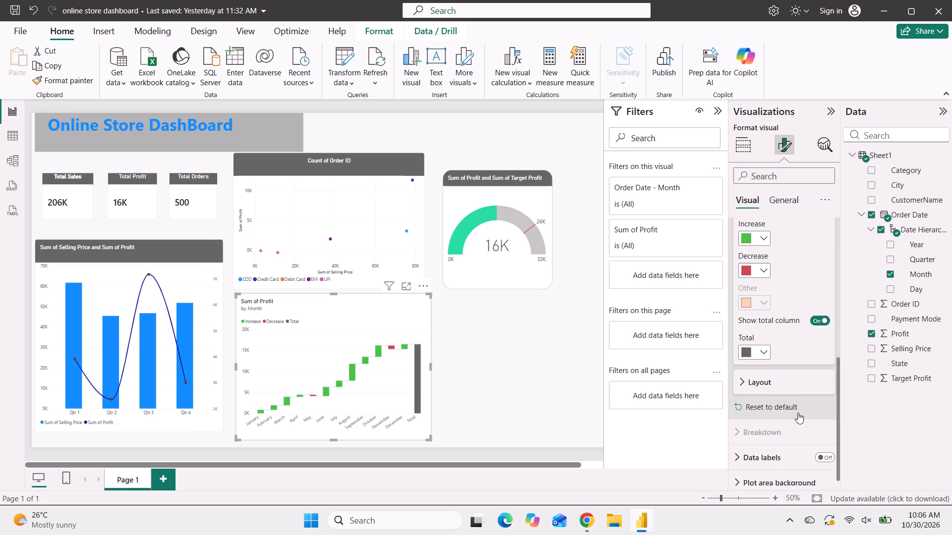
click(822, 445)
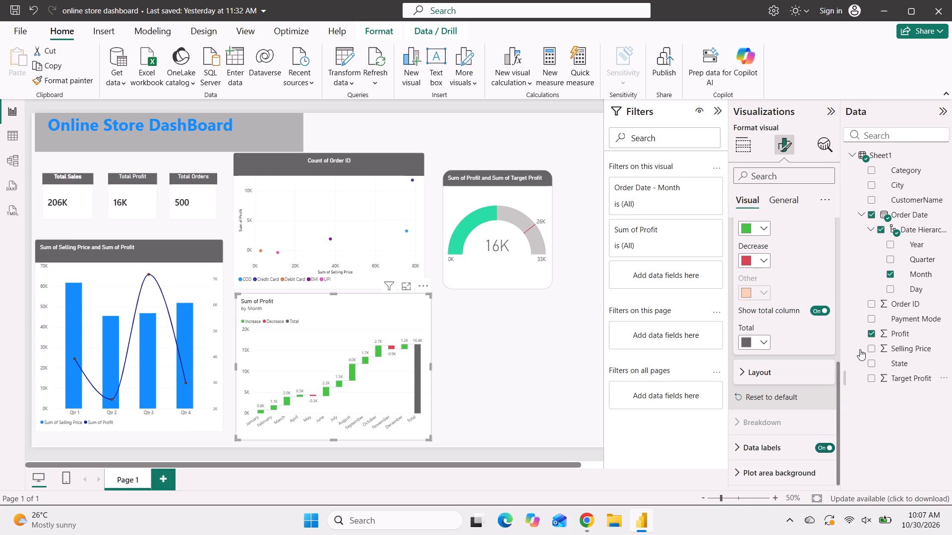
Examine the waterfall chart's general size, position and padding properties.
click(783, 202)
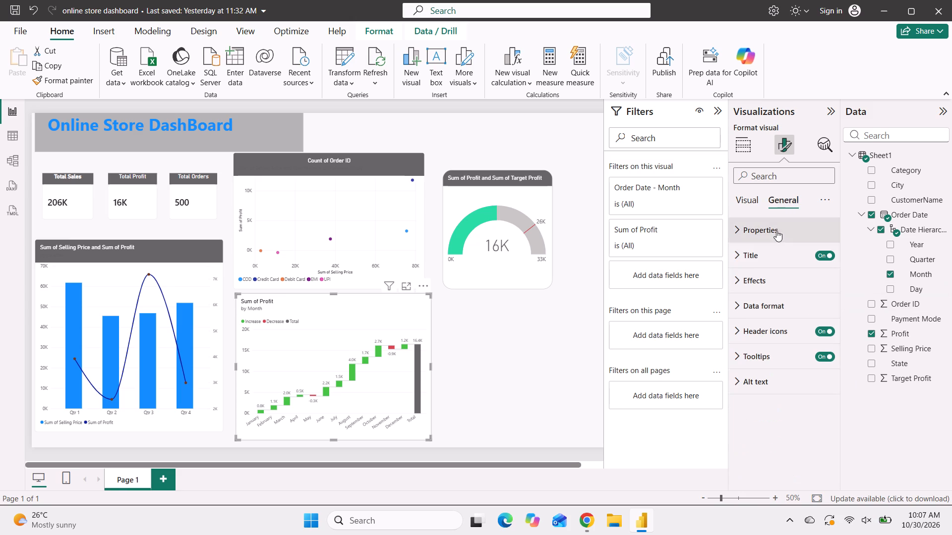
click(764, 226)
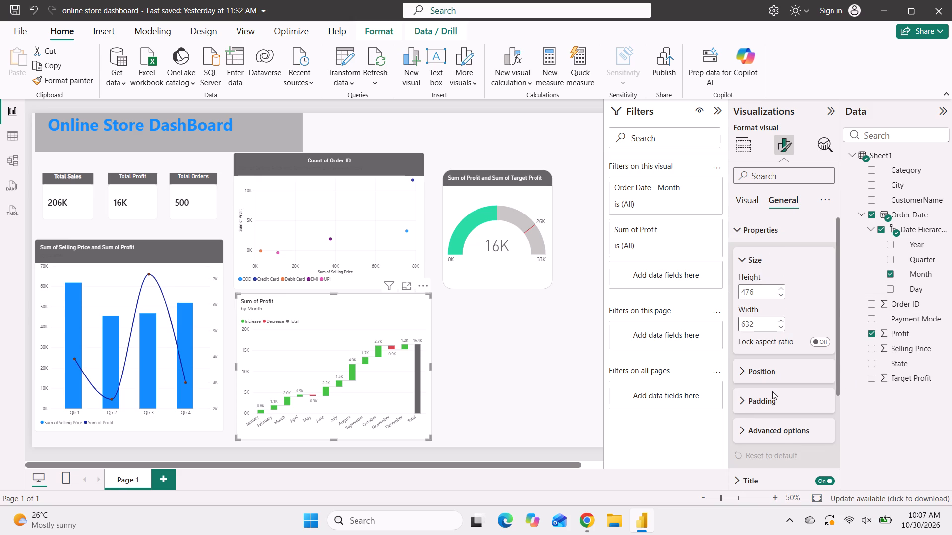
scroll(772, 391, down, 3)
scroll(772, 391, up, 1)
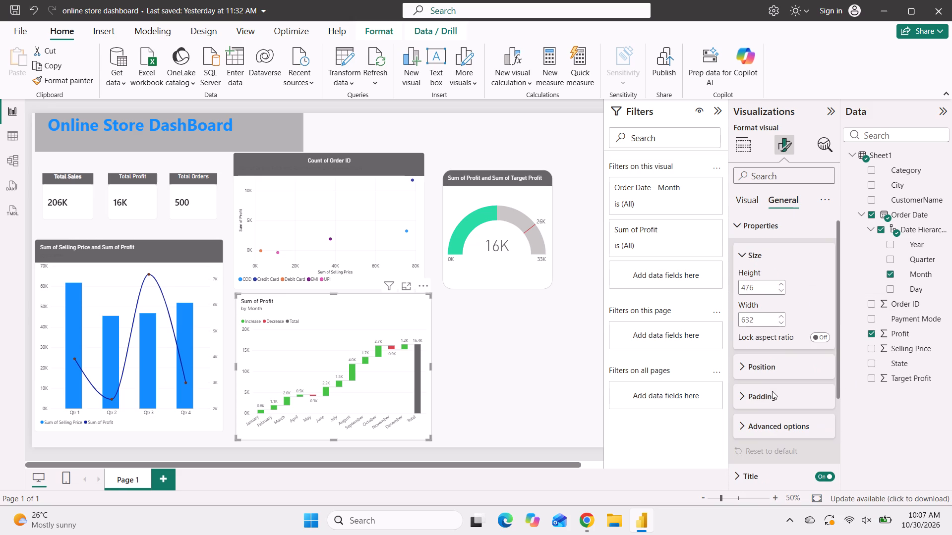
scroll(772, 391, up, 1)
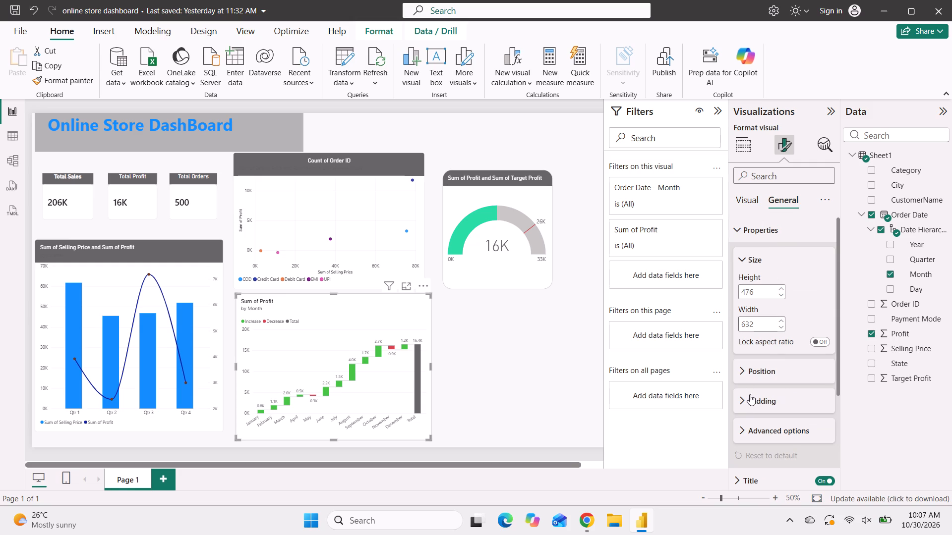
click(753, 367)
scroll(753, 367, down, 3)
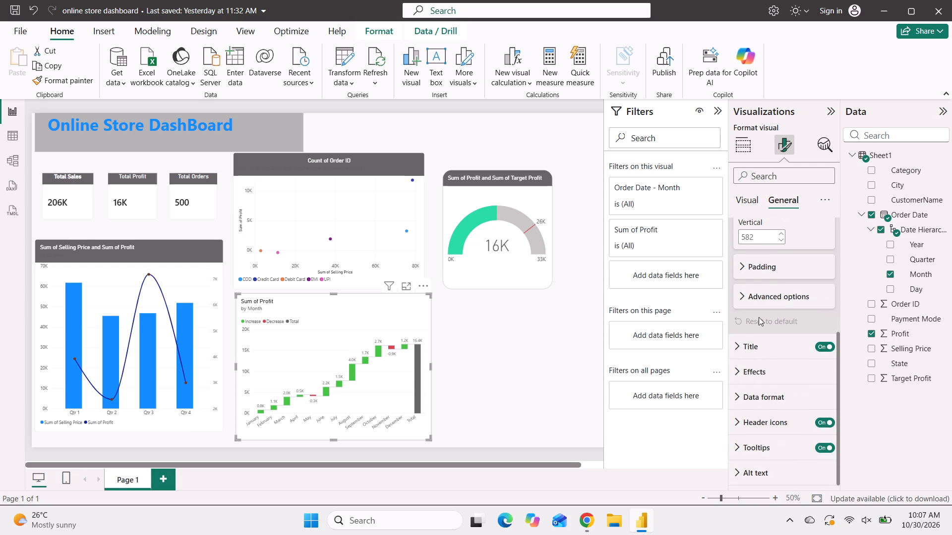
click(768, 265)
scroll(768, 265, down, 2)
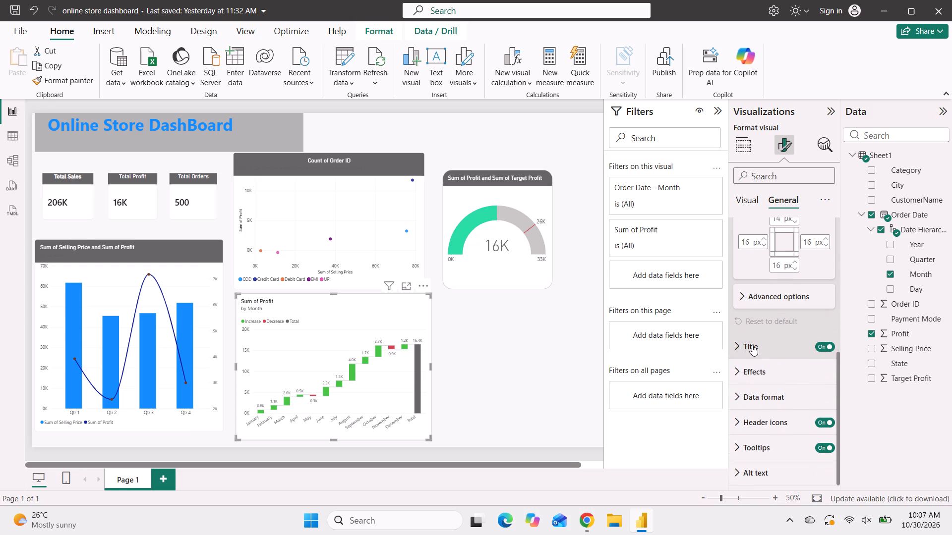
Set the waterfall chart's title text color to white.
click(752, 345)
scroll(752, 345, down, 2)
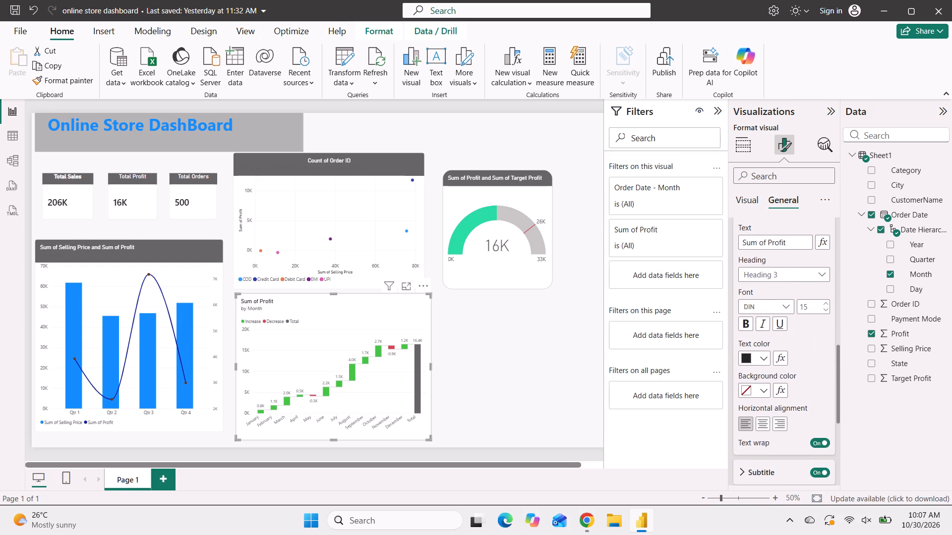
scroll(752, 345, down, 2)
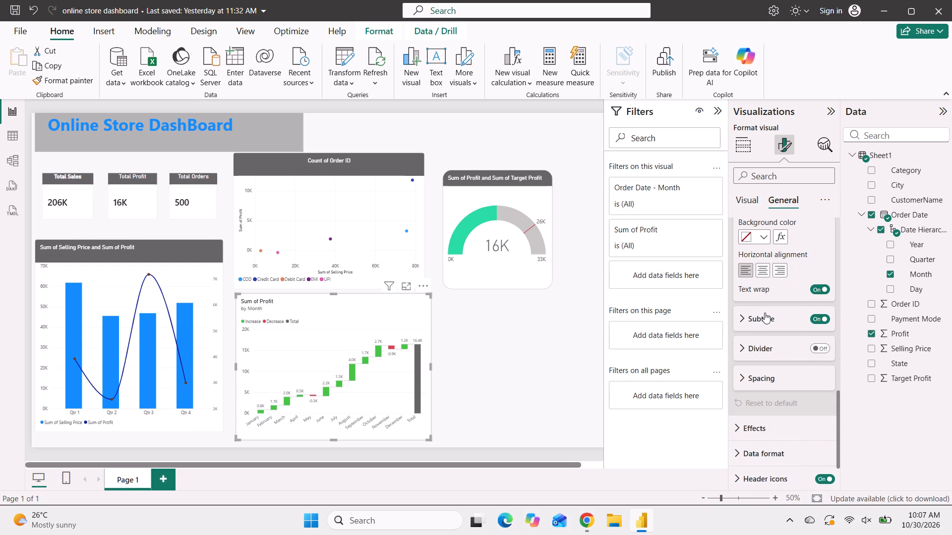
scroll(765, 313, up, 3)
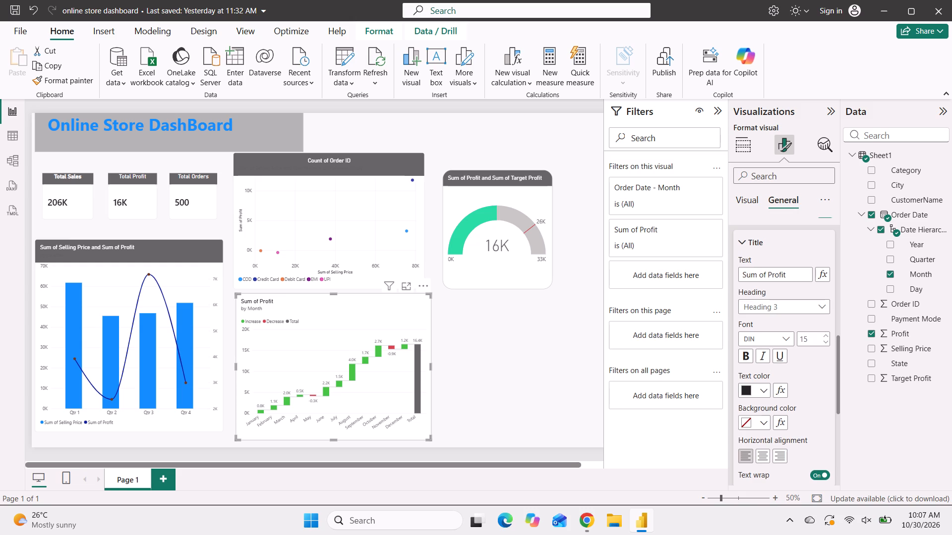
click(762, 389)
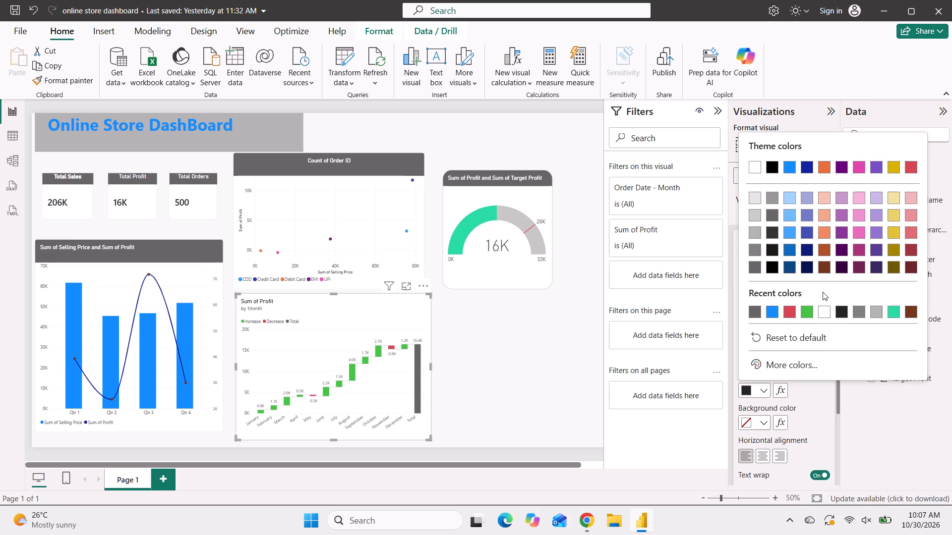
click(819, 314)
Set the waterfall chart's title background color to the dark gray used on the other chart headers.
click(763, 425)
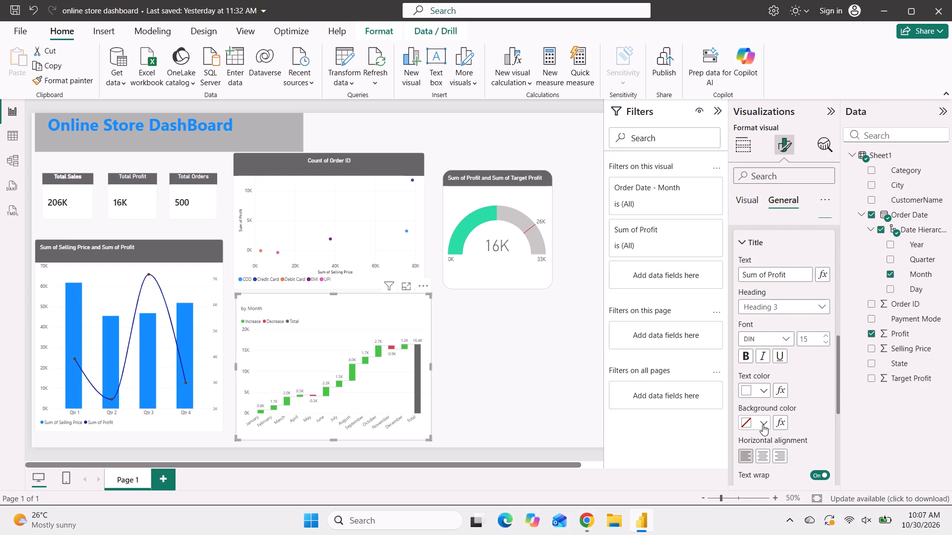
click(772, 314)
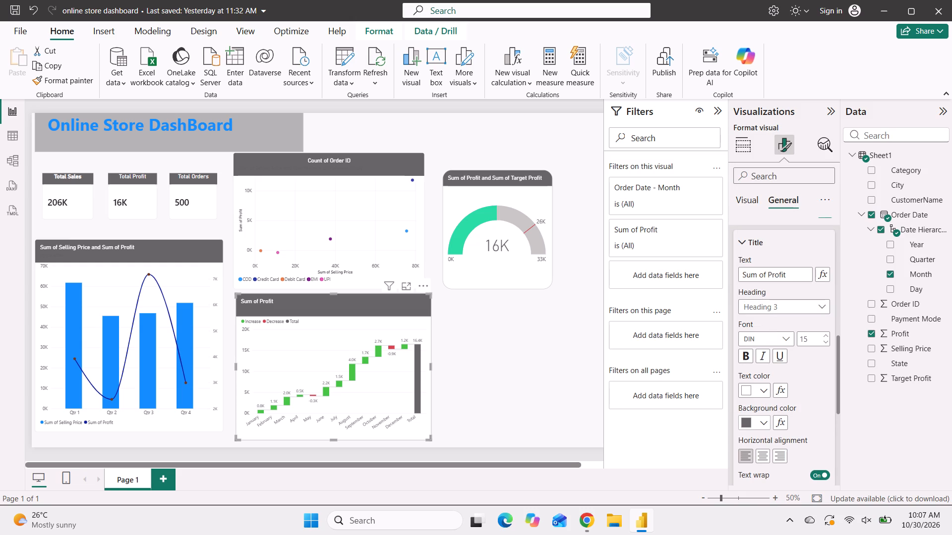
Center the waterfall chart's title horizontally.
click(760, 455)
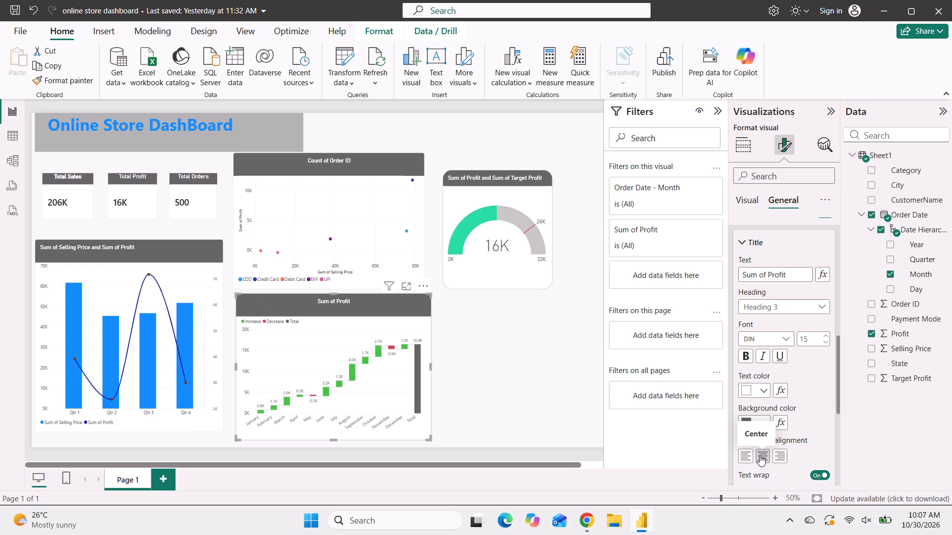
Review the waterfall chart's general format settings, from its size and padding through the title, subtitle, divider and spacing options.
scroll(760, 455, down, 2)
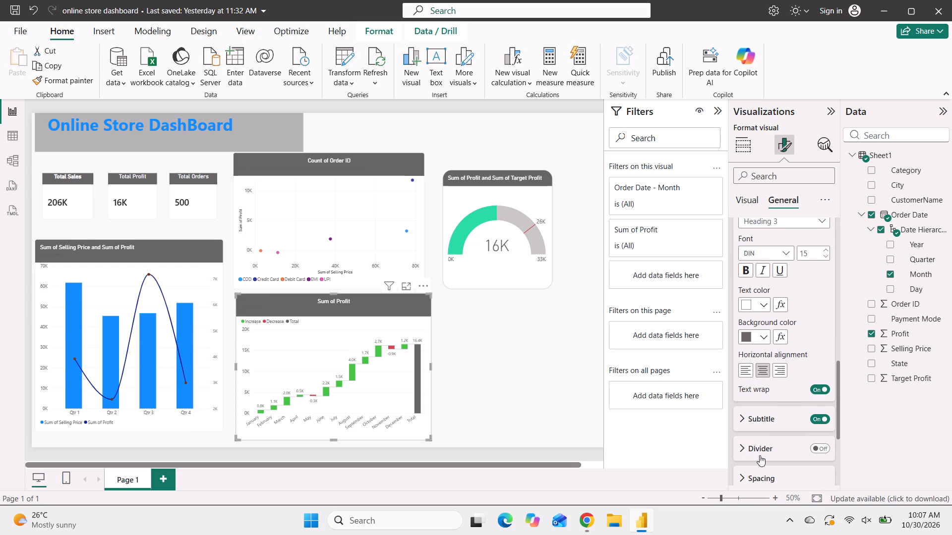
scroll(760, 455, down, 2)
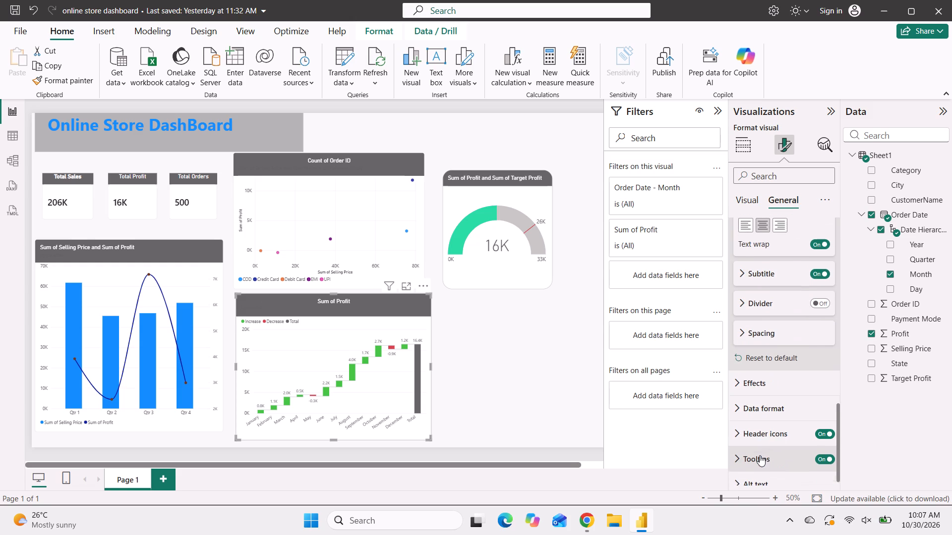
scroll(760, 455, down, 2)
scroll(760, 455, up, 8)
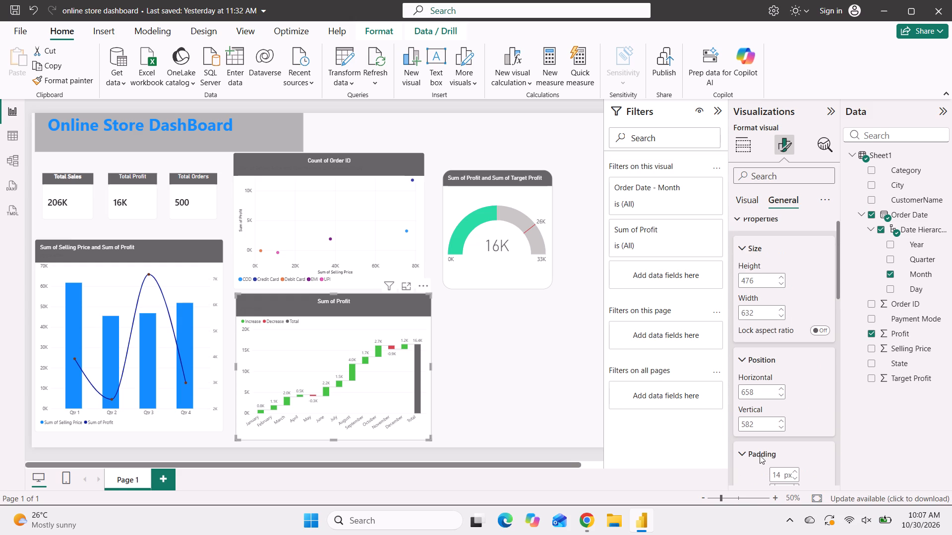
scroll(760, 455, up, 4)
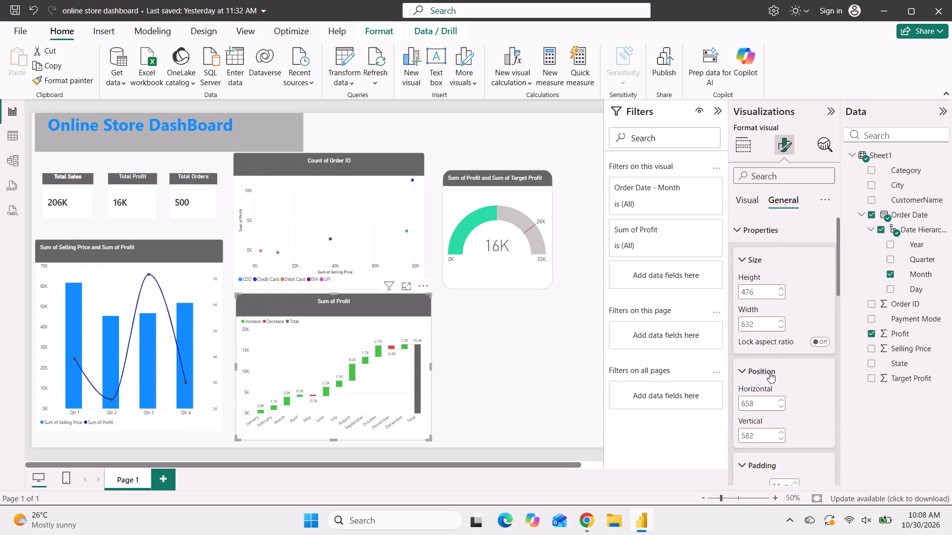
scroll(770, 372, down, 3)
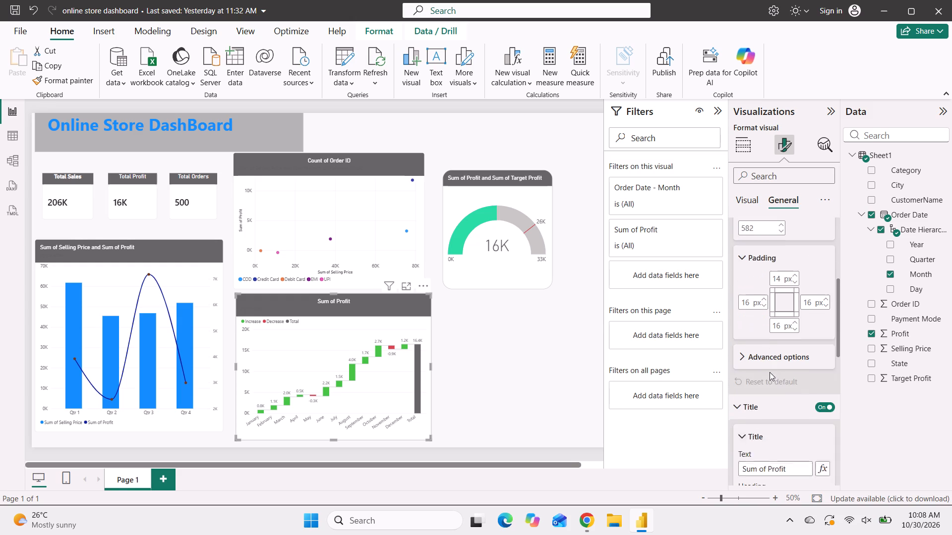
scroll(770, 372, down, 4)
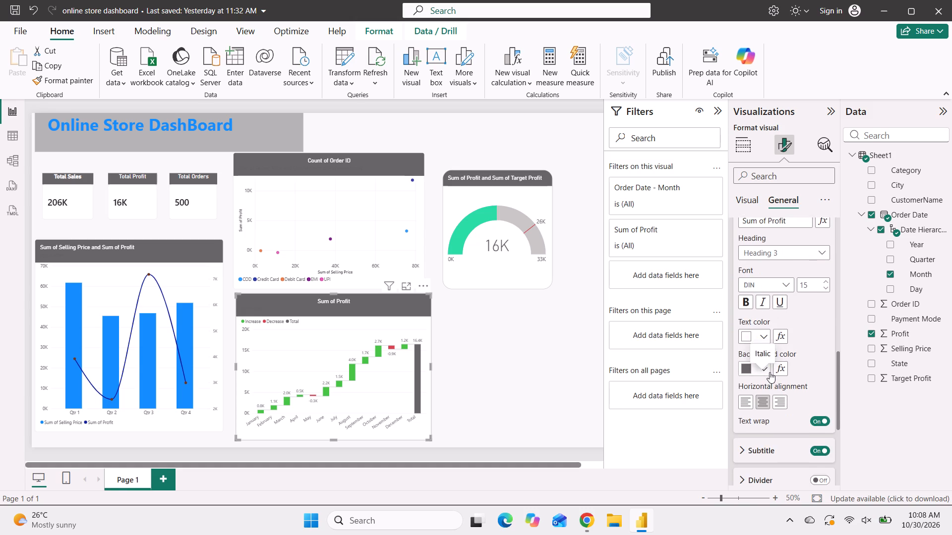
scroll(770, 372, down, 2)
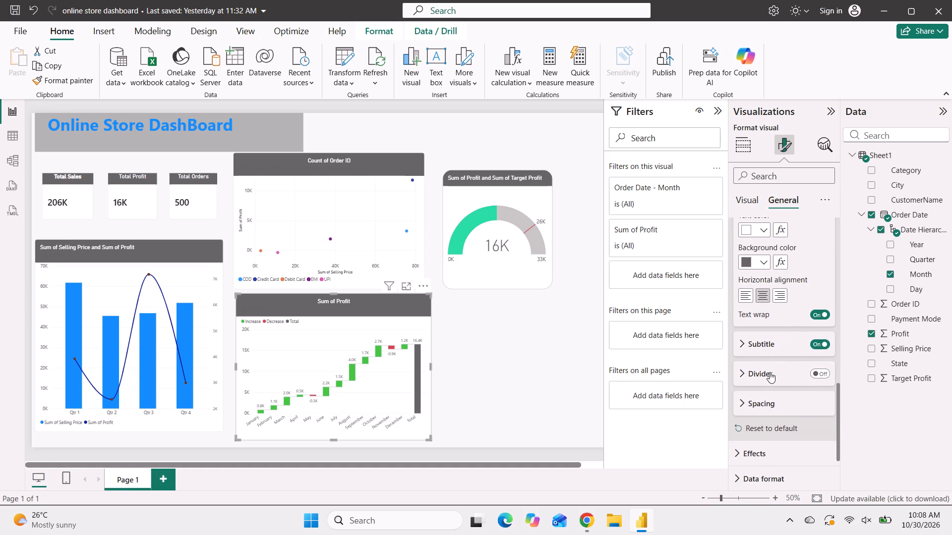
Move the gauge chart down beside the waterfall chart, to about horizontal 1330 and vertical 646.
drag(529, 212, 531, 359)
click(531, 359)
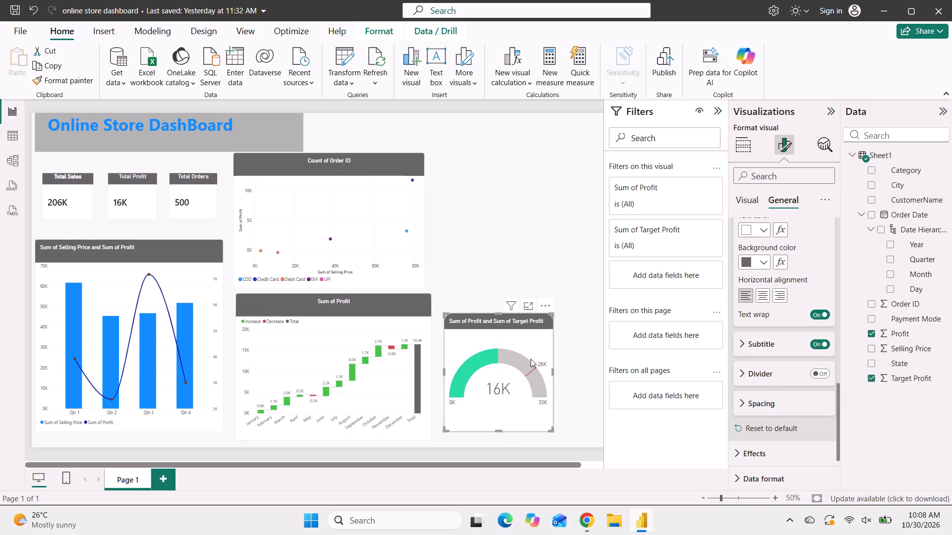
Review the gauge chart's general format settings and its gauge axis minimum, maximum and target options.
scroll(787, 281, up, 7)
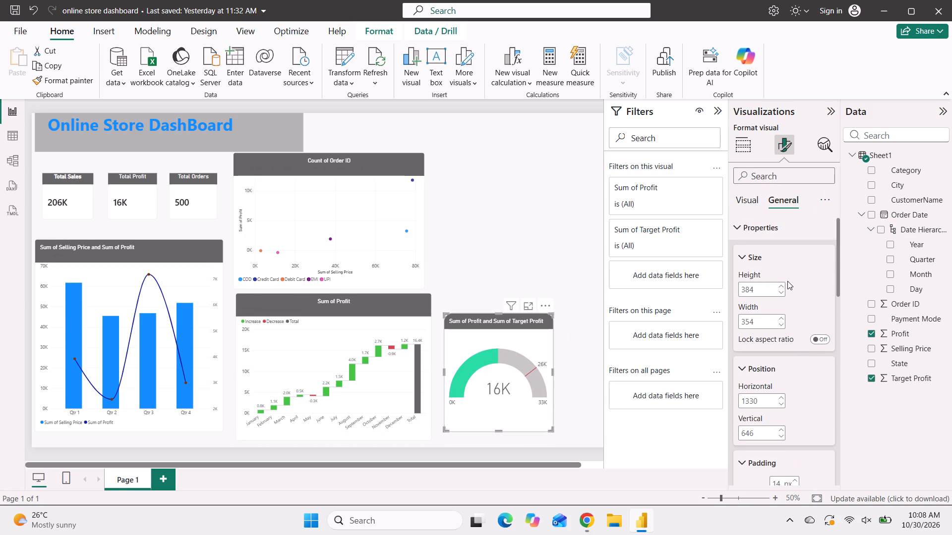
scroll(787, 281, up, 4)
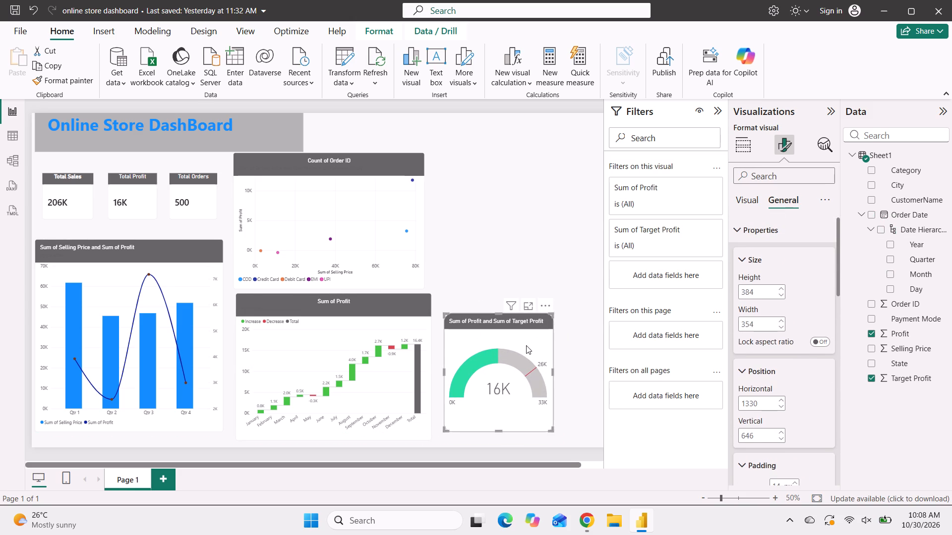
click(526, 345)
scroll(789, 328, down, 5)
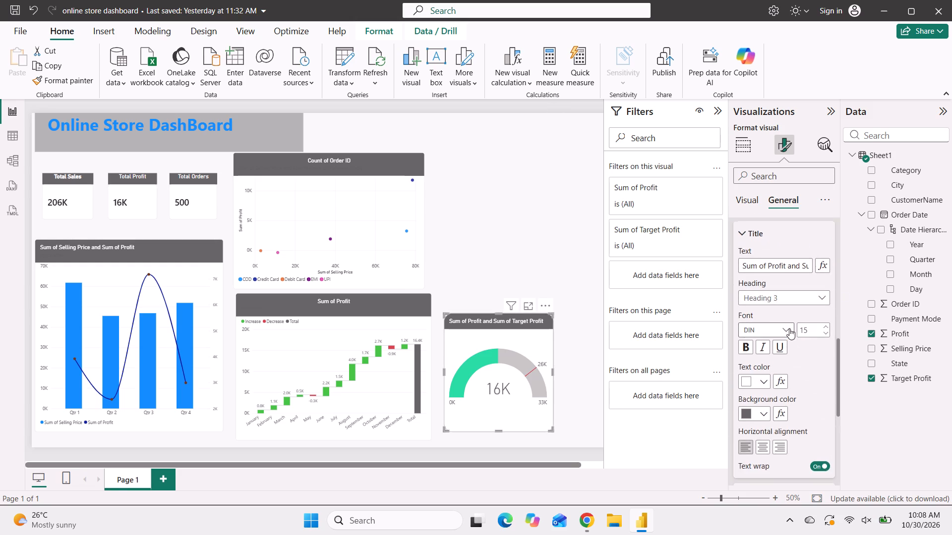
scroll(789, 328, down, 4)
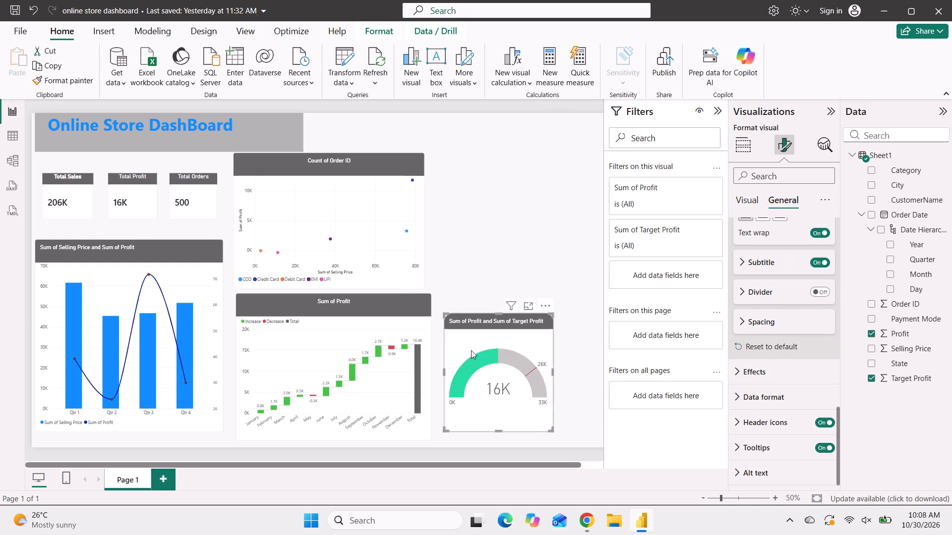
click(467, 366)
scroll(767, 342, up, 10)
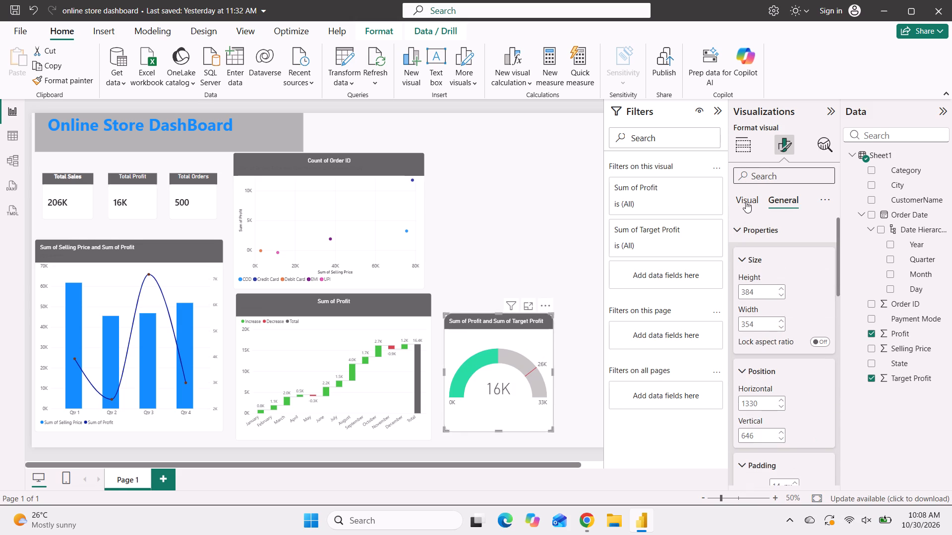
click(746, 204)
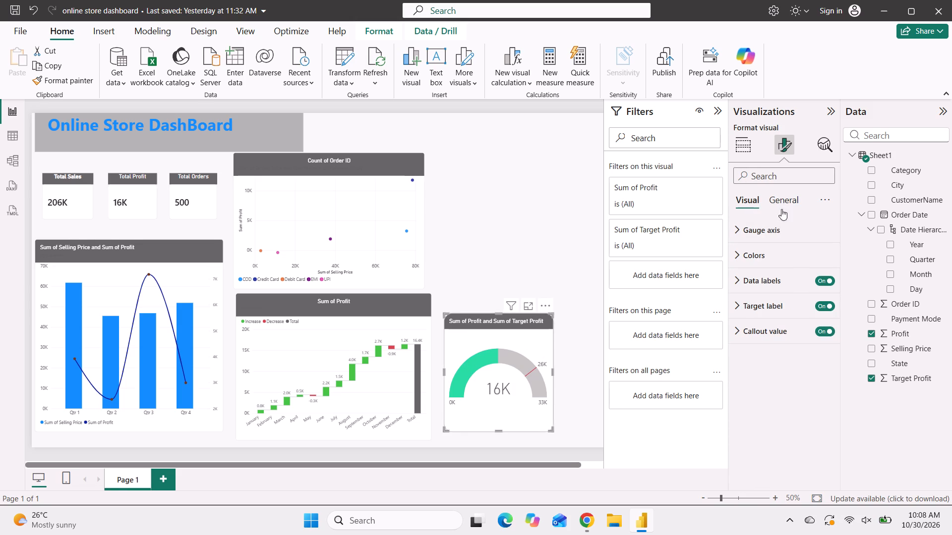
click(778, 226)
scroll(775, 360, down, 2)
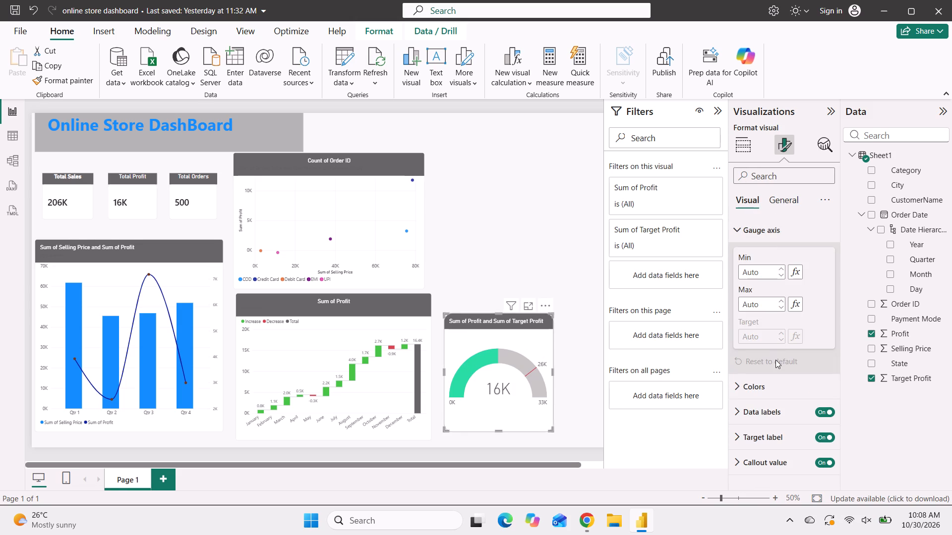
Review the gauge chart's padding, title, subtitle, divider and spacing settings.
click(782, 201)
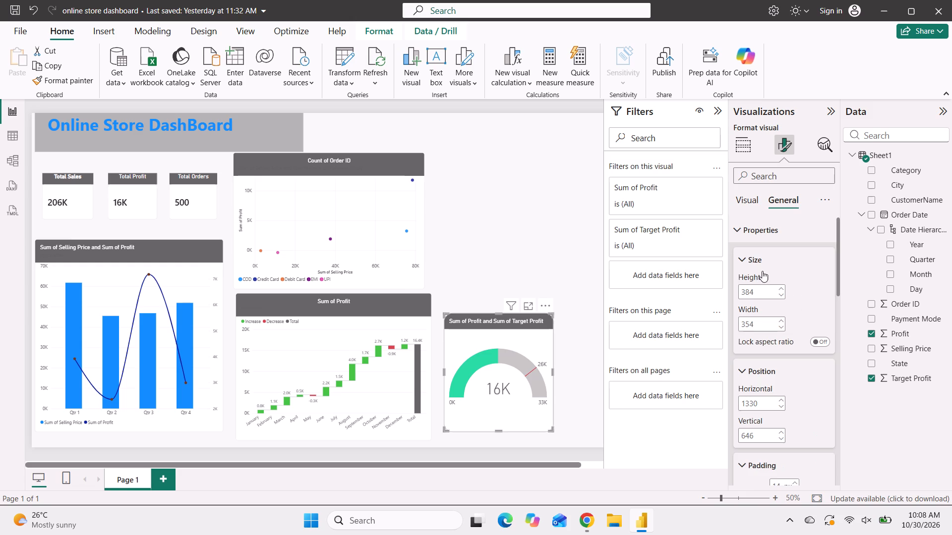
scroll(761, 299, down, 3)
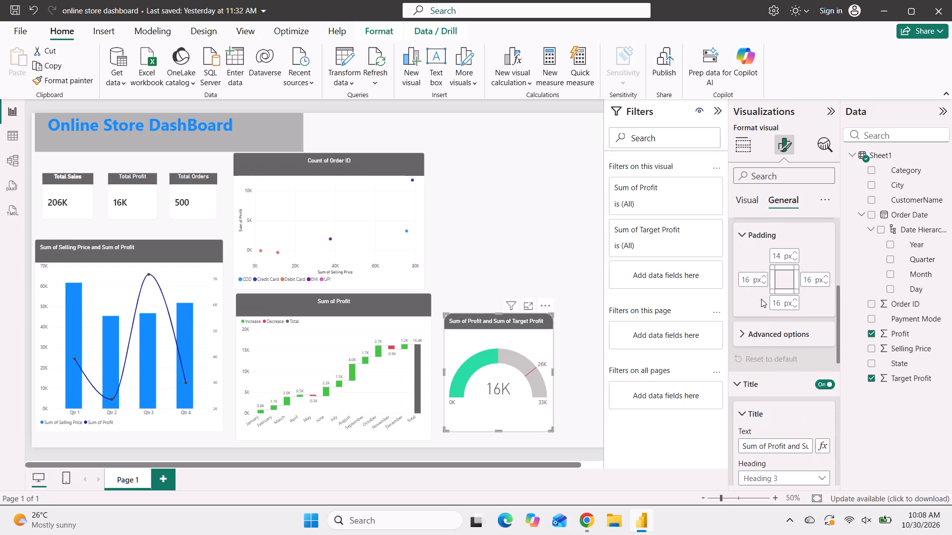
scroll(761, 299, down, 3)
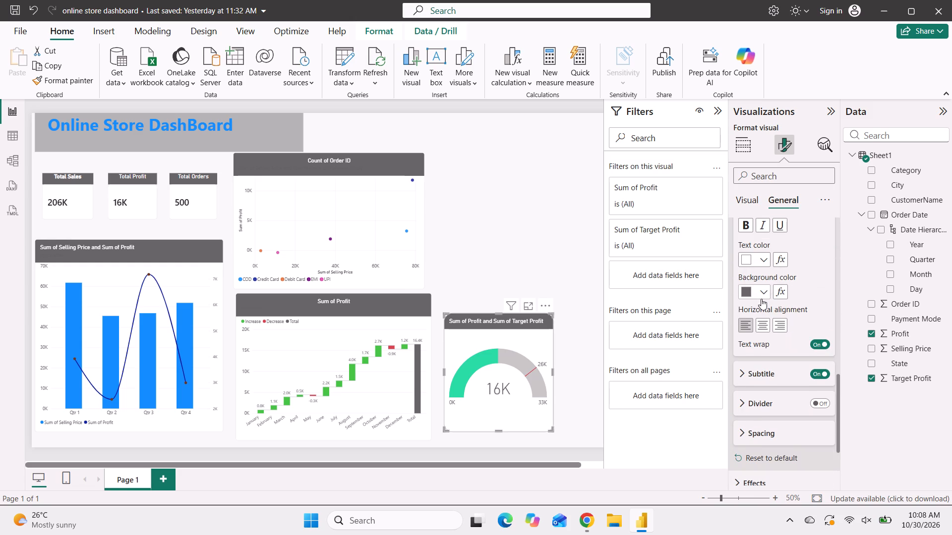
scroll(761, 299, down, 2)
click(761, 299)
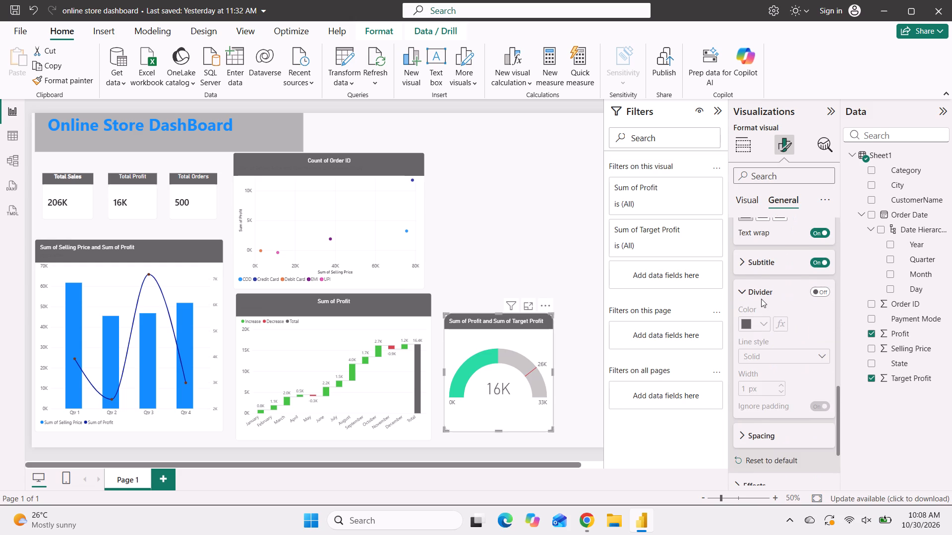
scroll(761, 299, down, 1)
click(761, 244)
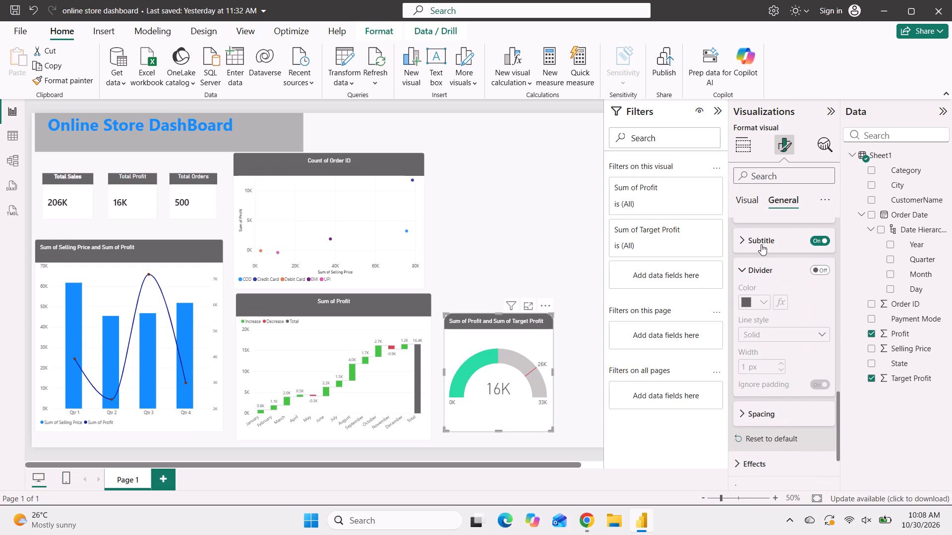
scroll(761, 244, down, 8)
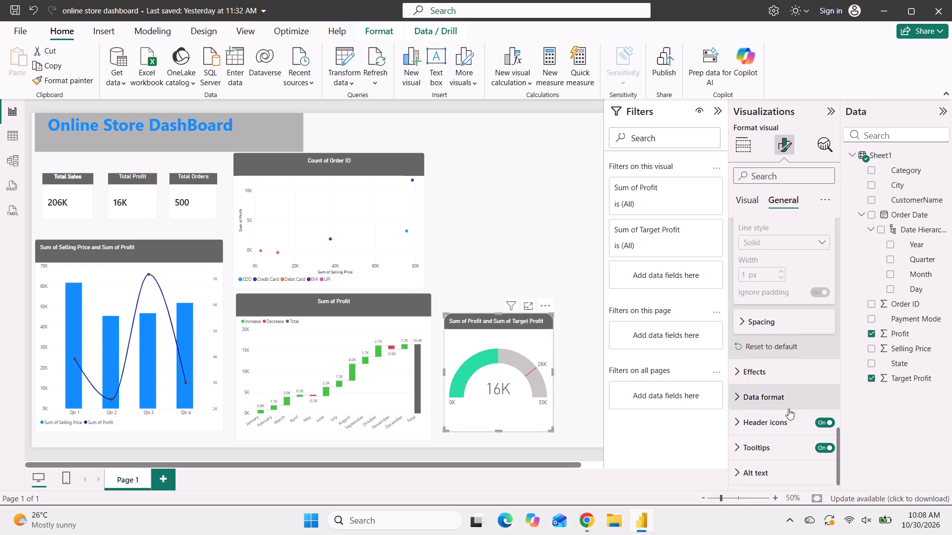
Set the rounded corners of the gauge chart's visual border to 6 px.
click(766, 373)
scroll(766, 373, down, 3)
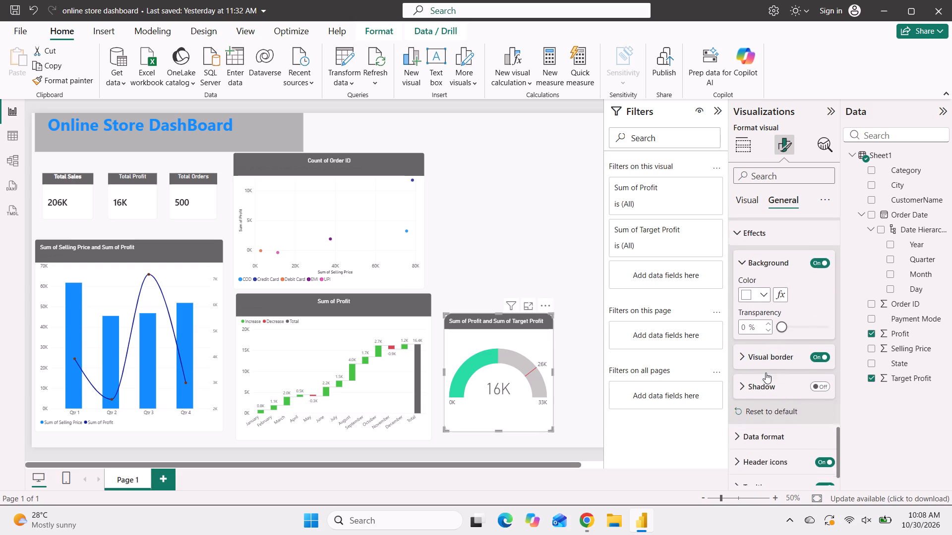
scroll(766, 373, down, 1)
click(761, 313)
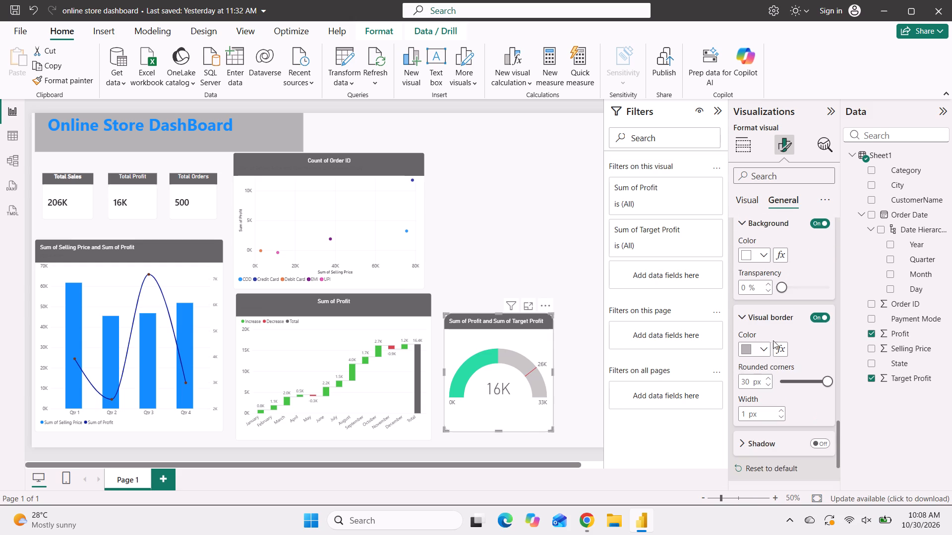
drag(801, 381, 759, 383)
drag(759, 383, 791, 392)
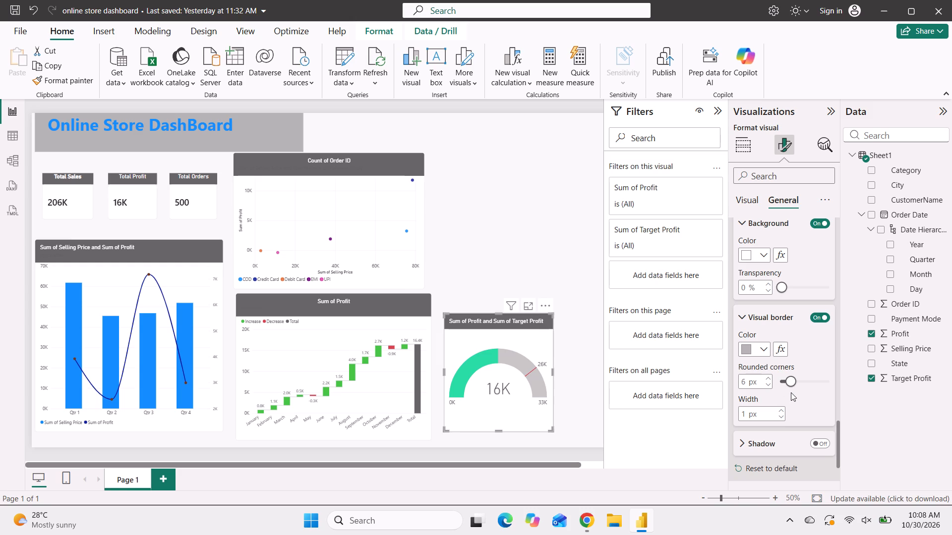
click(593, 308)
click(593, 308)
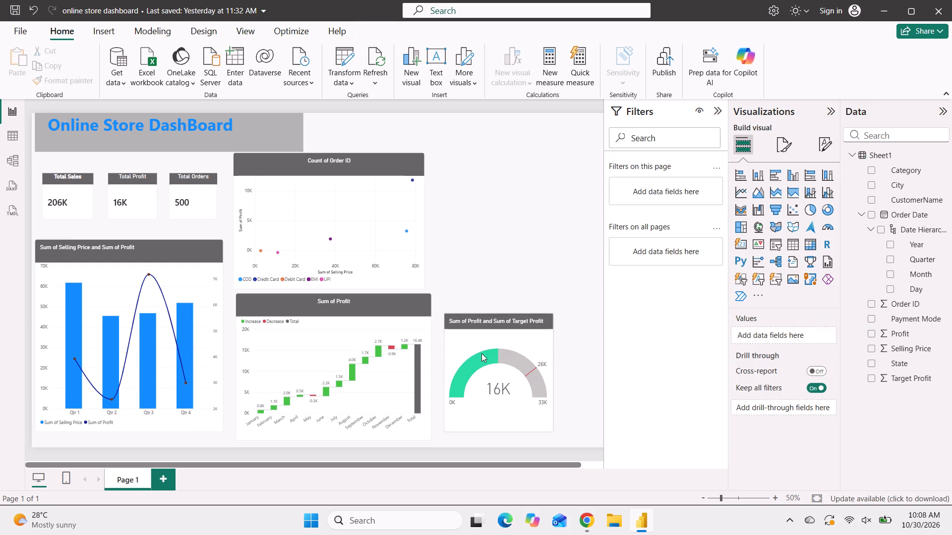
Move the waterfall chart up beside the scatter chart, with their top edges aligned.
click(481, 353)
click(299, 362)
drag(299, 362, 471, 240)
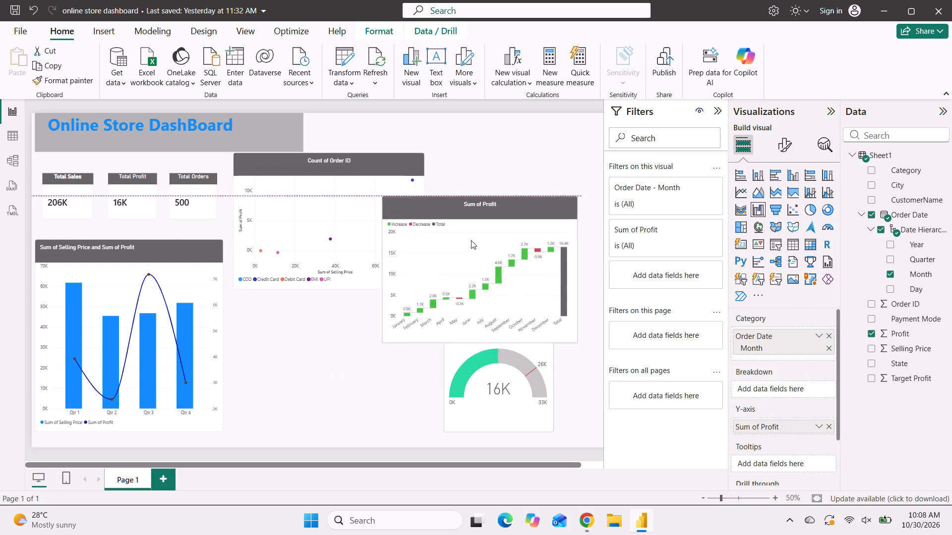
drag(471, 240, 494, 219)
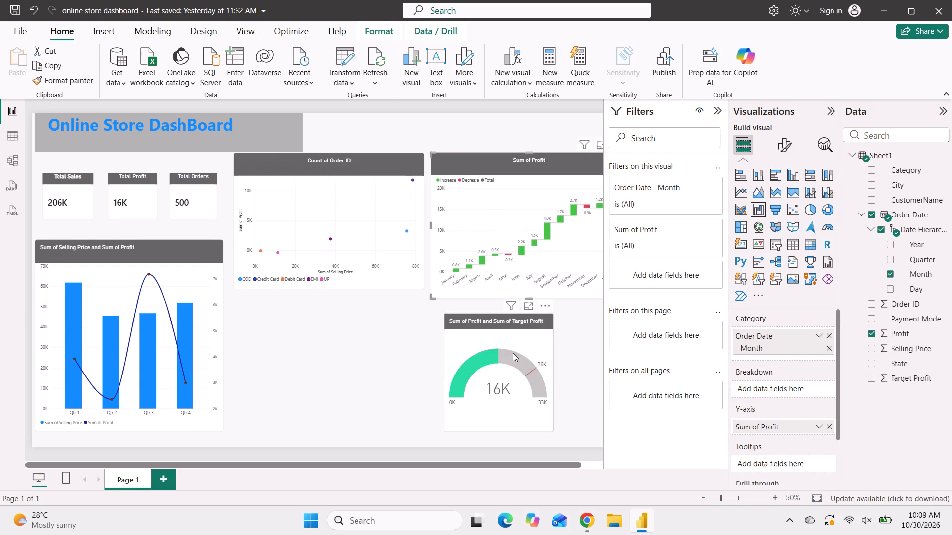
Move the gauge chart into the space below the scatter chart.
drag(510, 358, 309, 348)
Narrow the scatter chart slightly and shift it closer to the combo chart, a little below the dashboard title banner.
click(370, 240)
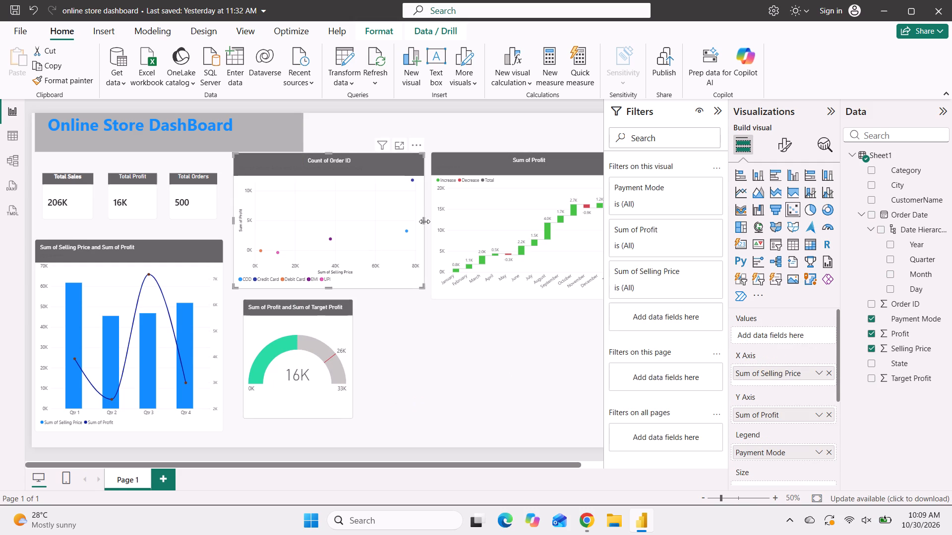
drag(424, 222, 414, 222)
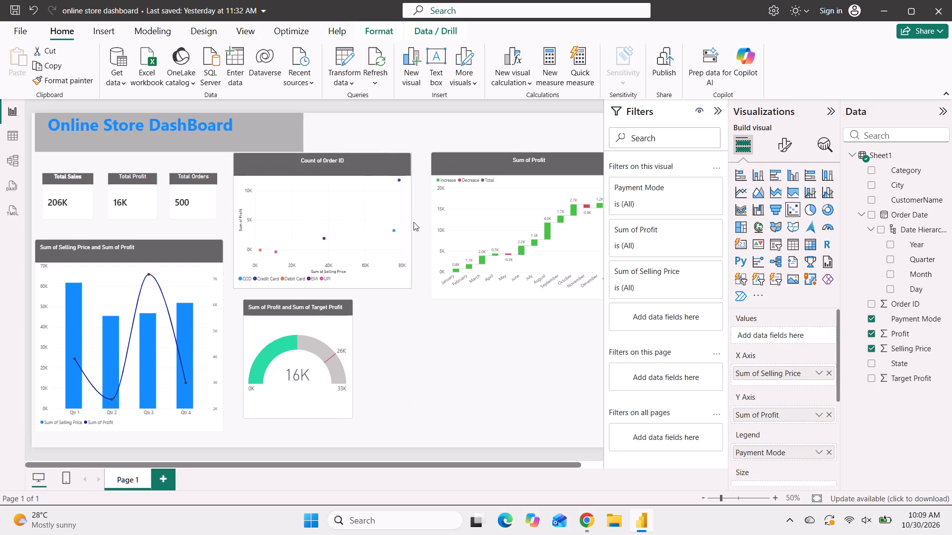
drag(414, 222, 412, 223)
drag(318, 228, 298, 228)
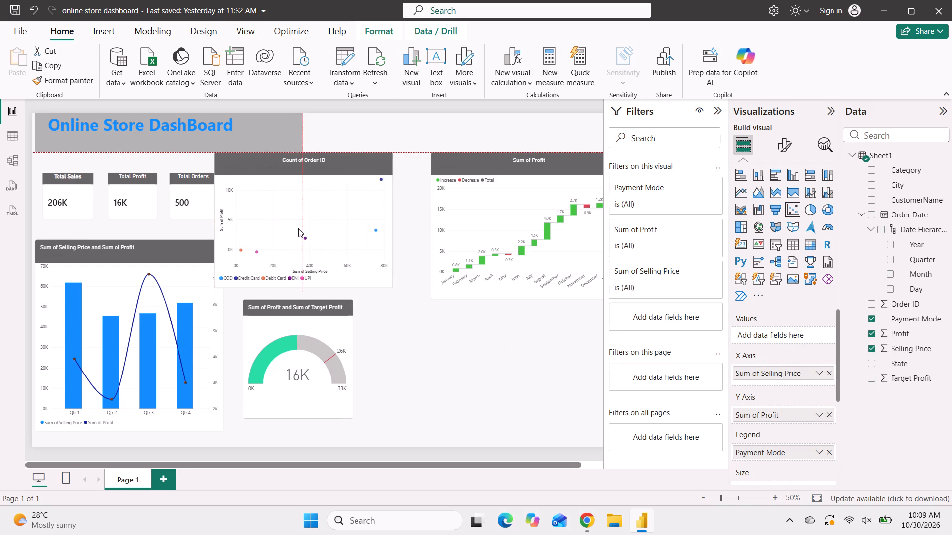
drag(298, 228, 313, 233)
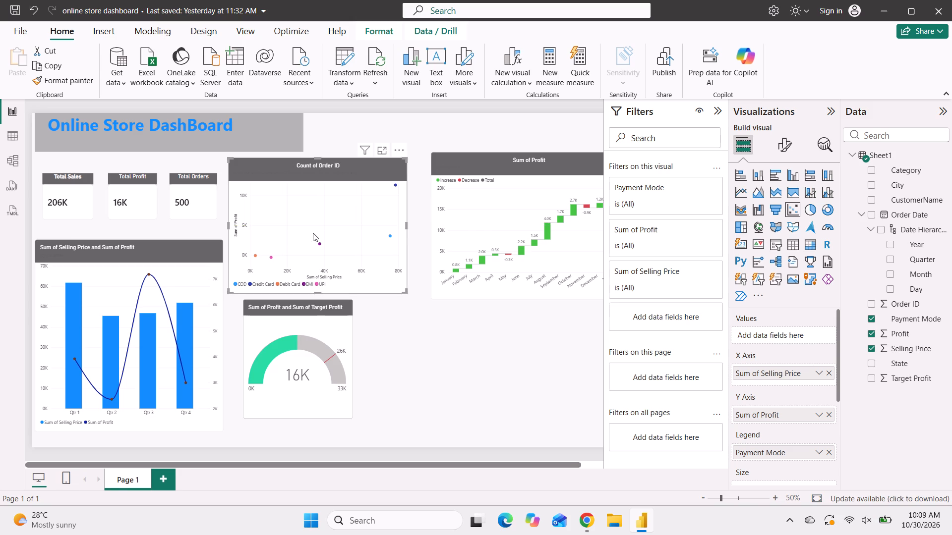
Shrink the waterfall chart and place it close beside the scatter chart, matching that chart's top and bottom edges.
drag(480, 230, 458, 231)
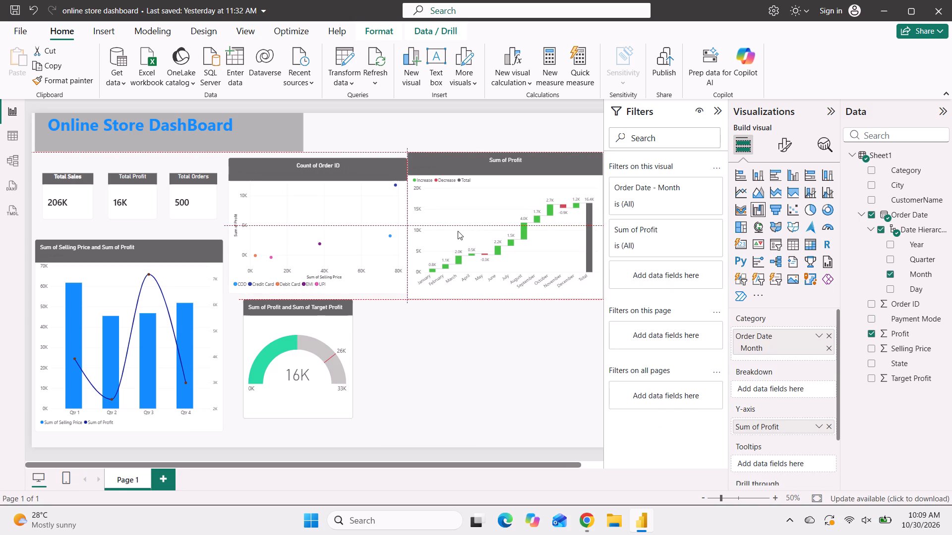
drag(458, 231, 474, 244)
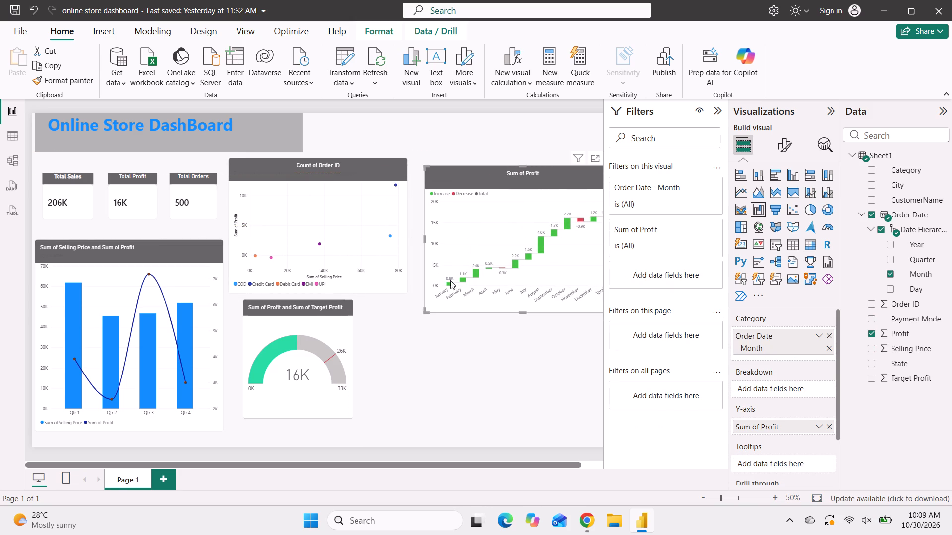
drag(424, 311, 432, 305)
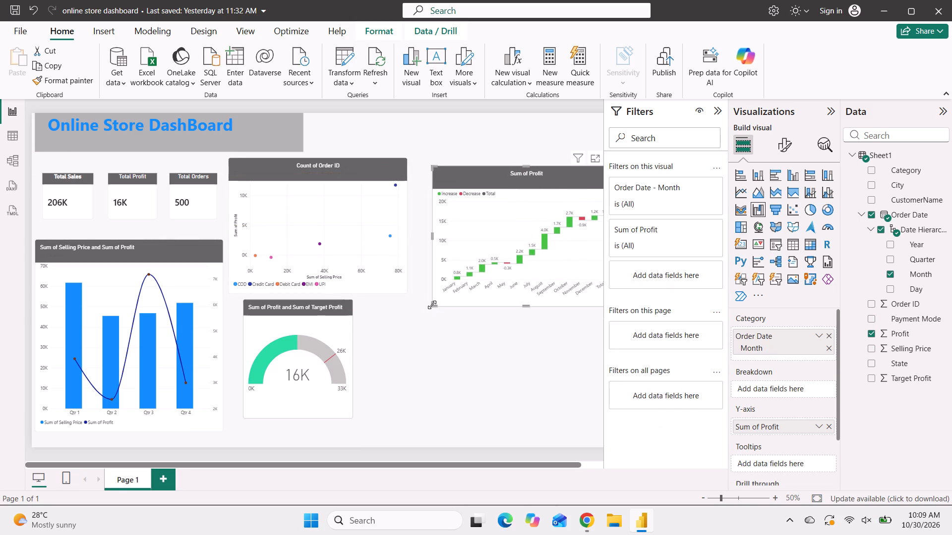
drag(531, 239, 512, 230)
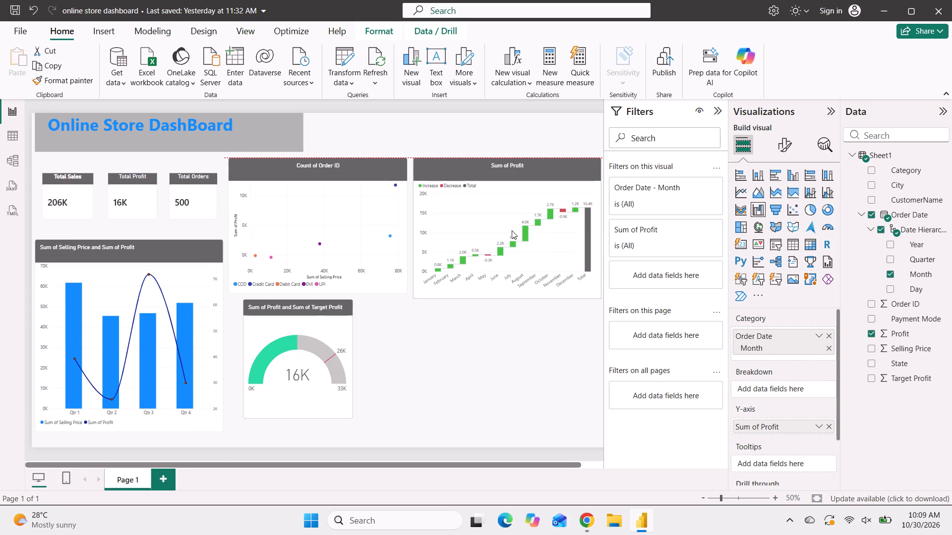
drag(512, 230, 513, 231)
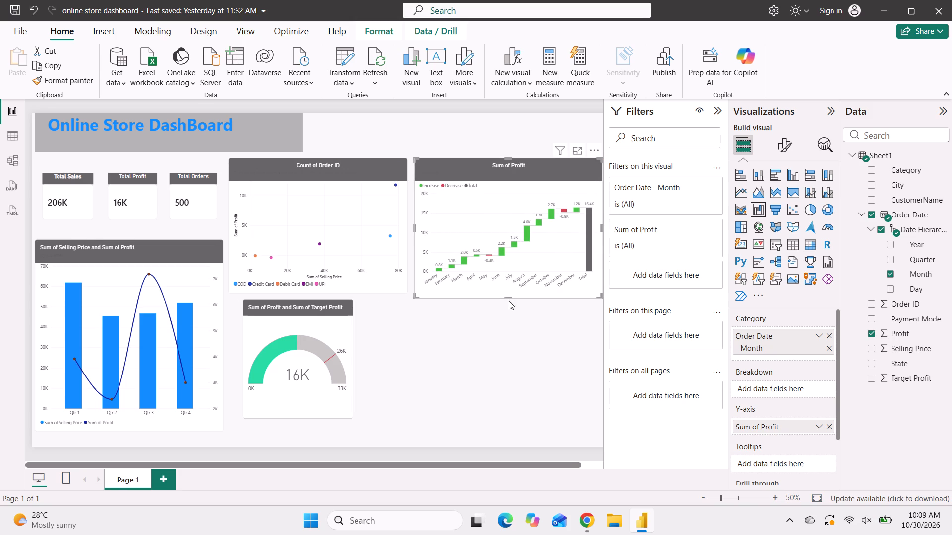
drag(507, 297, 508, 292)
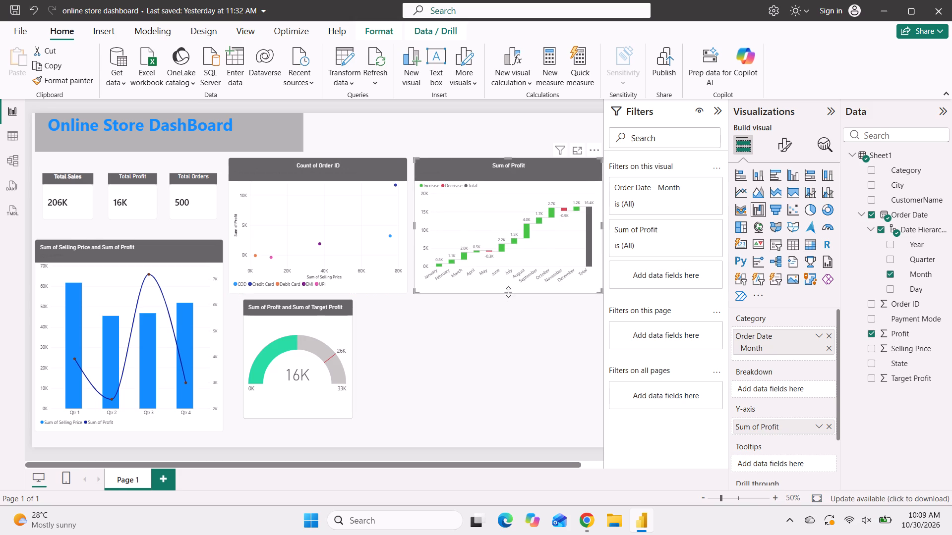
click(502, 371)
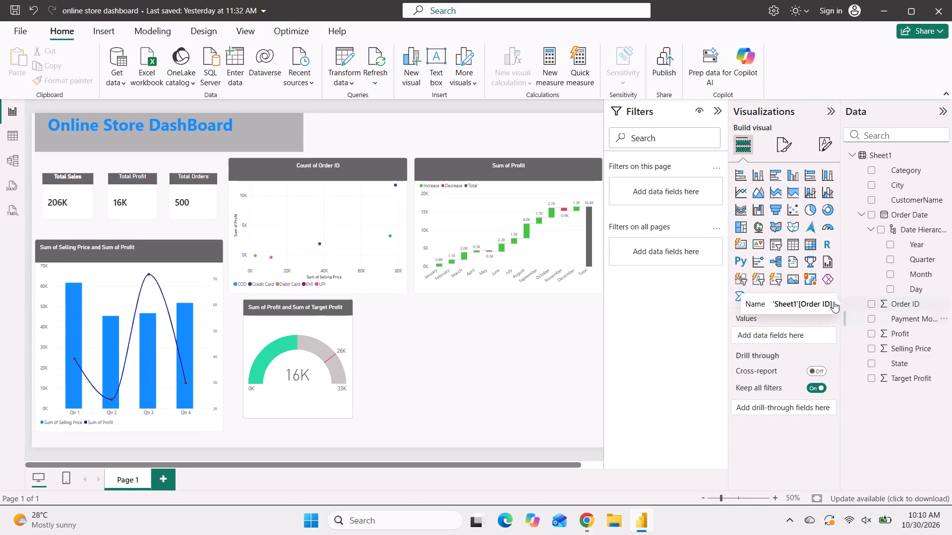
click(474, 379)
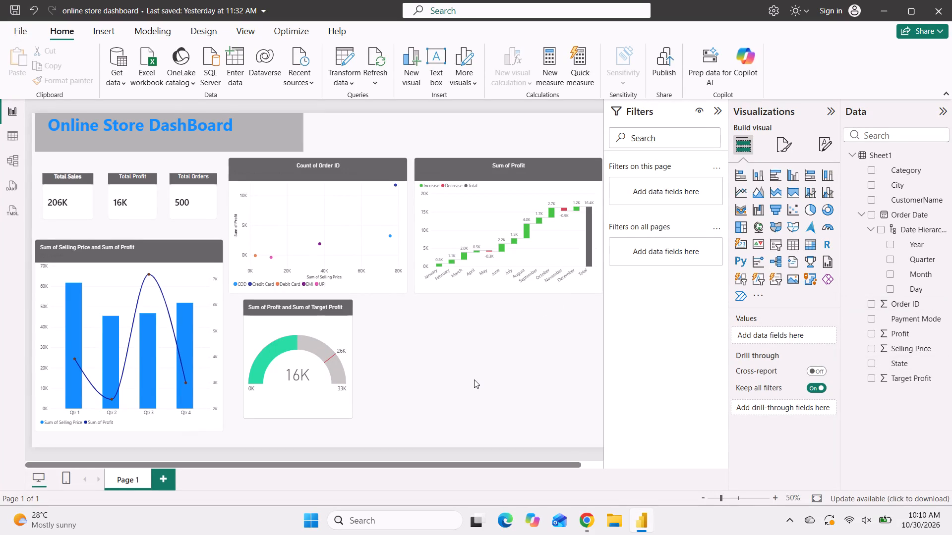
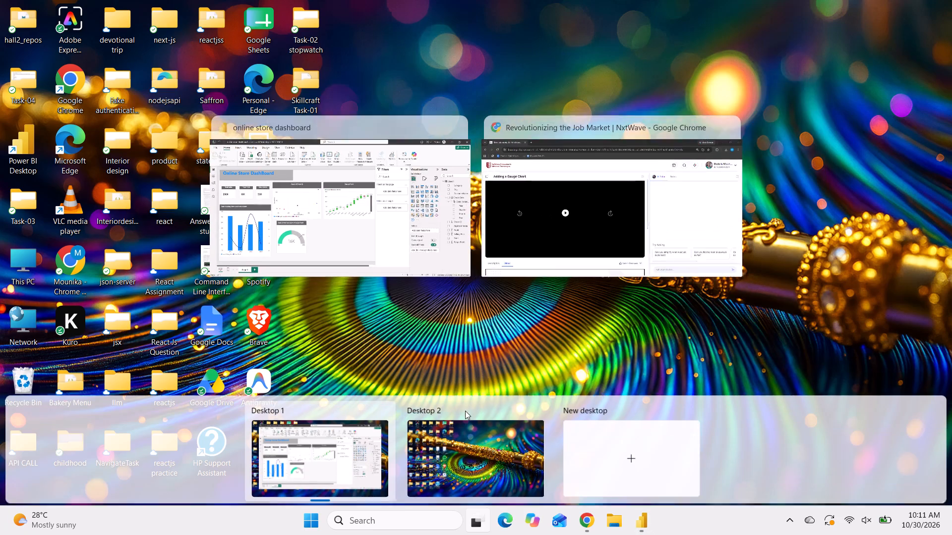
Switch to Google Chrome, open a new blank tab, and return to the Adding a Gauge Chart lesson.
click(590, 210)
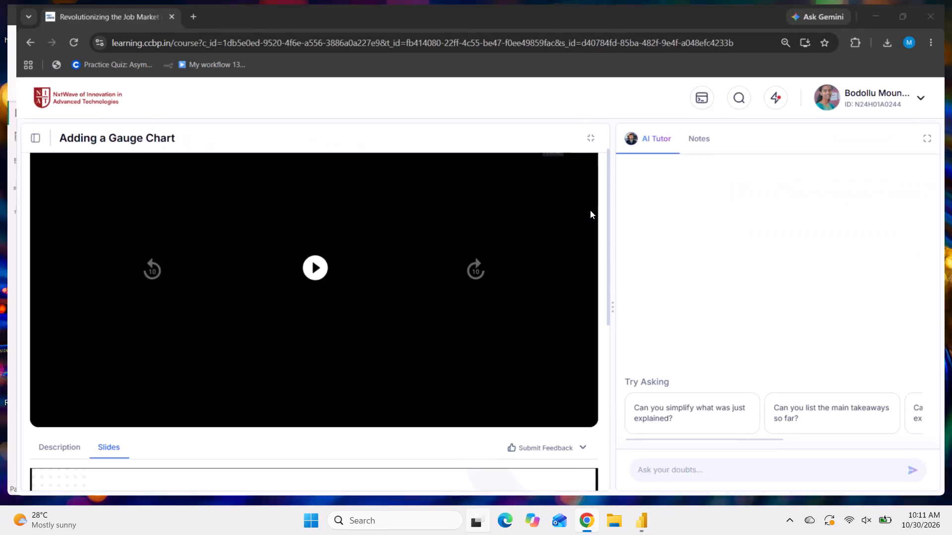
click(182, 13)
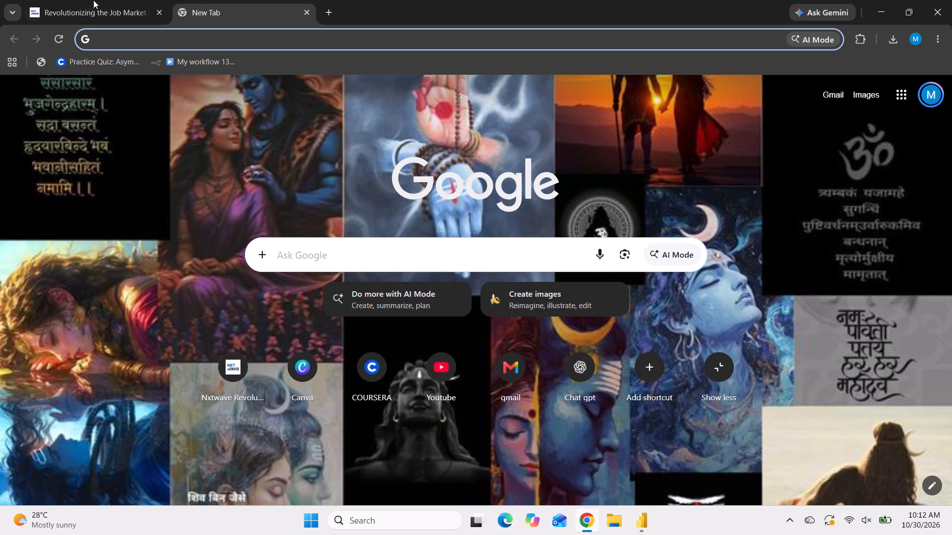
click(58, 0)
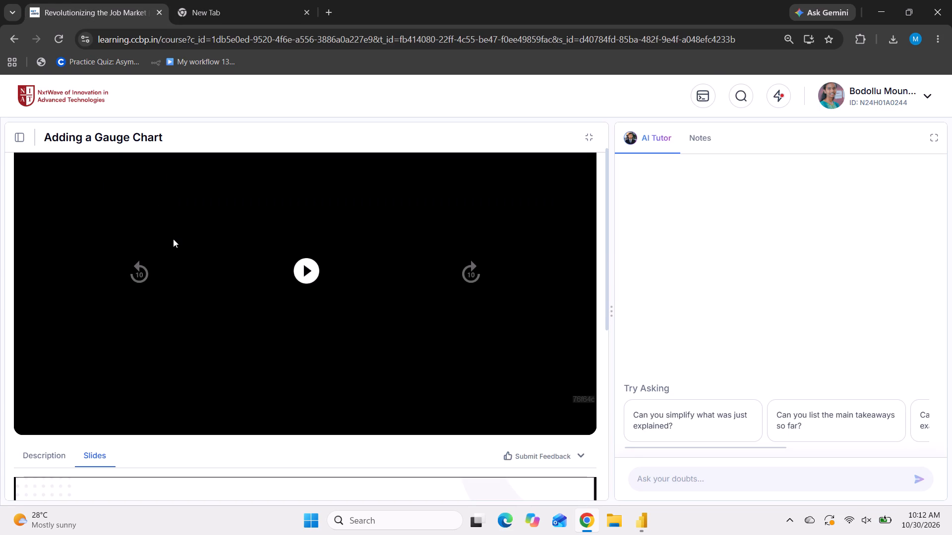
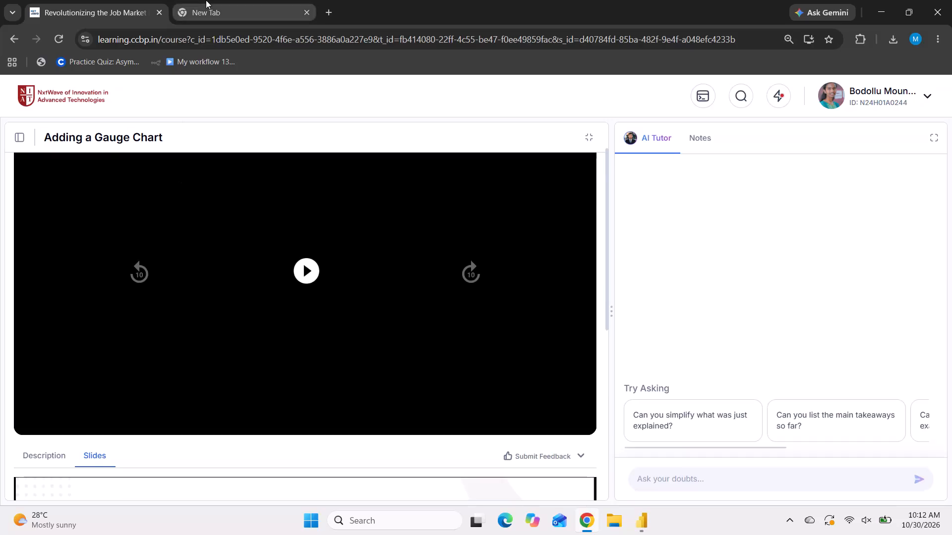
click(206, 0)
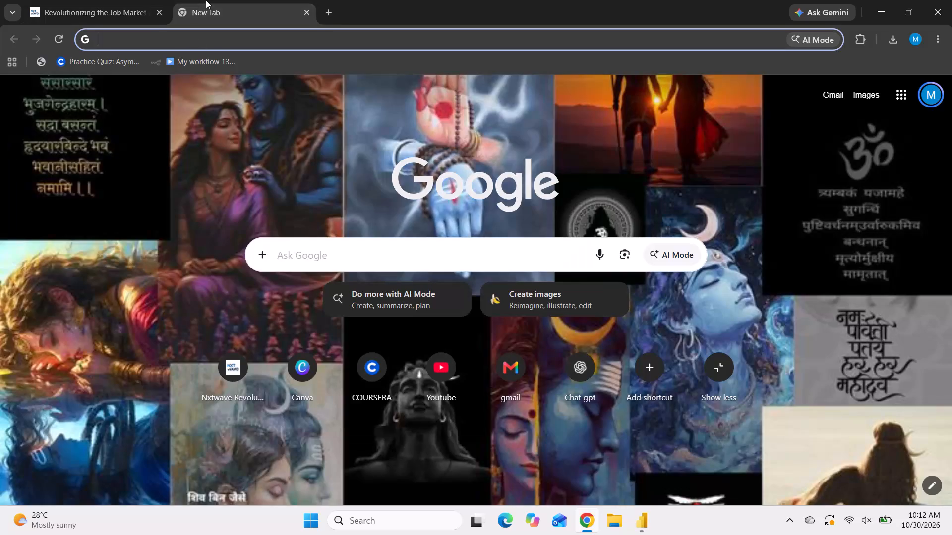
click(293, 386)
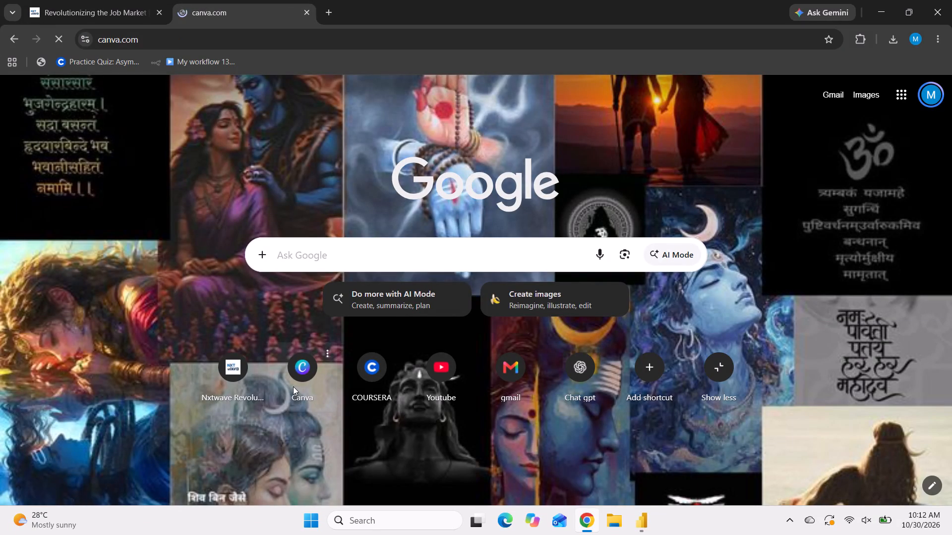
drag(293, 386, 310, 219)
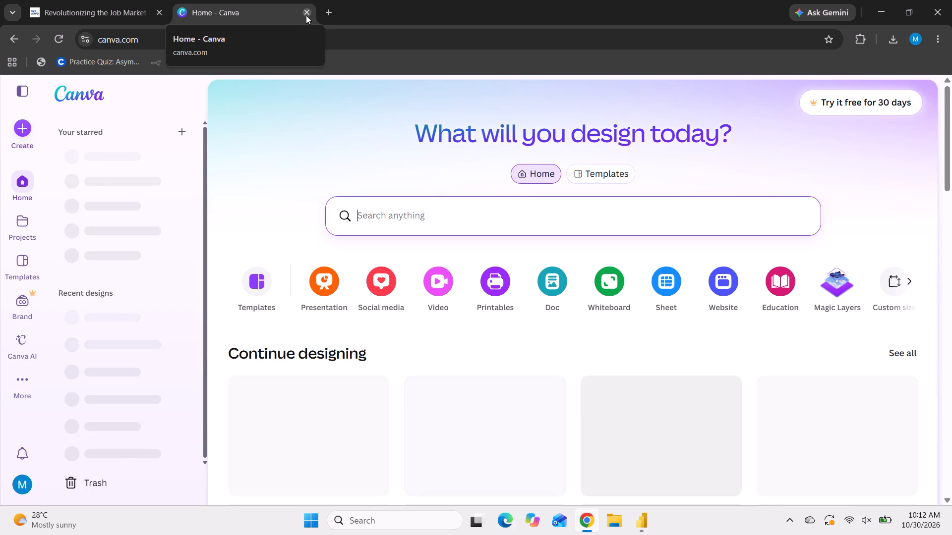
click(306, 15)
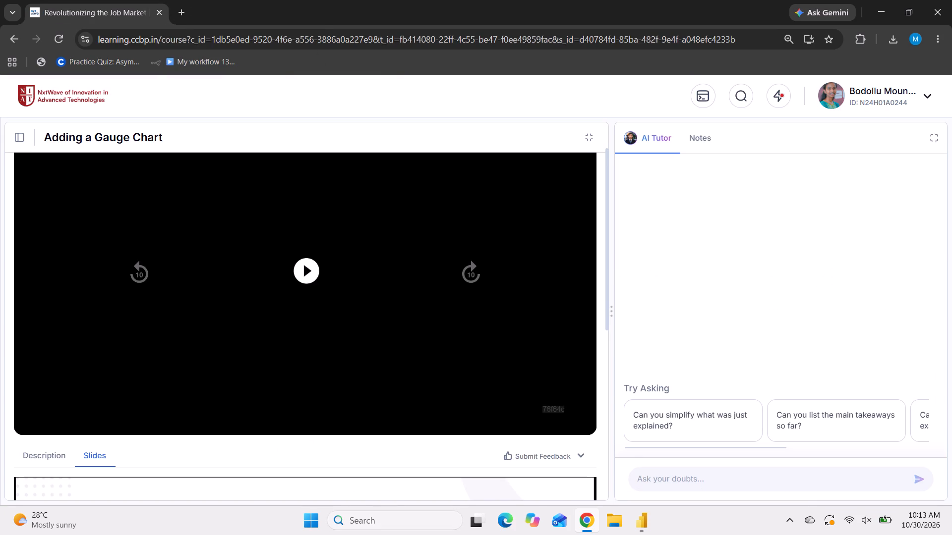
Search Windows for the Kuro app and launch it.
click(378, 514)
text(kuro)
key(Return)
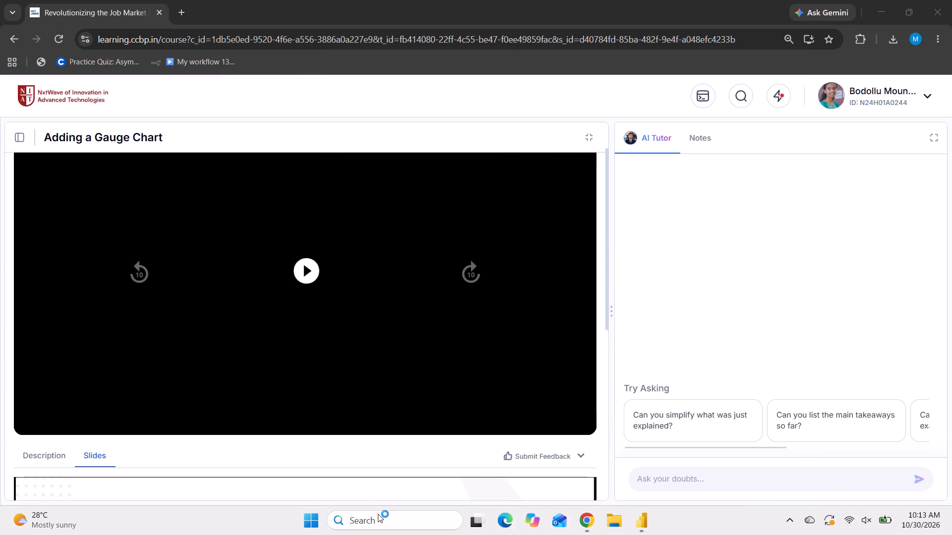
click(378, 514)
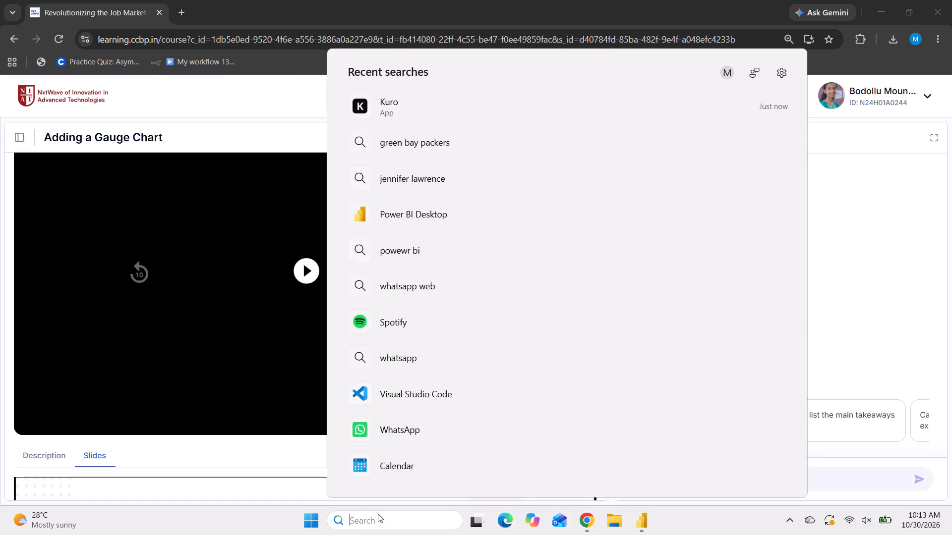